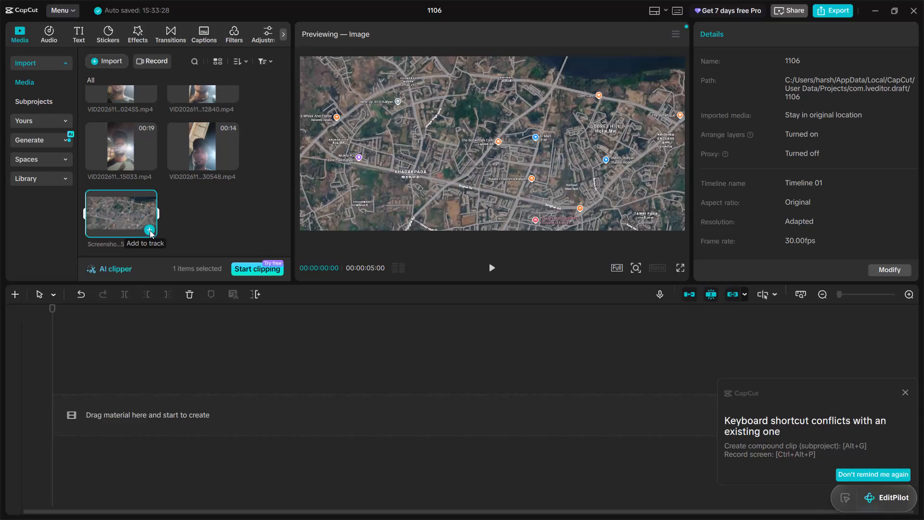
click(150, 230)
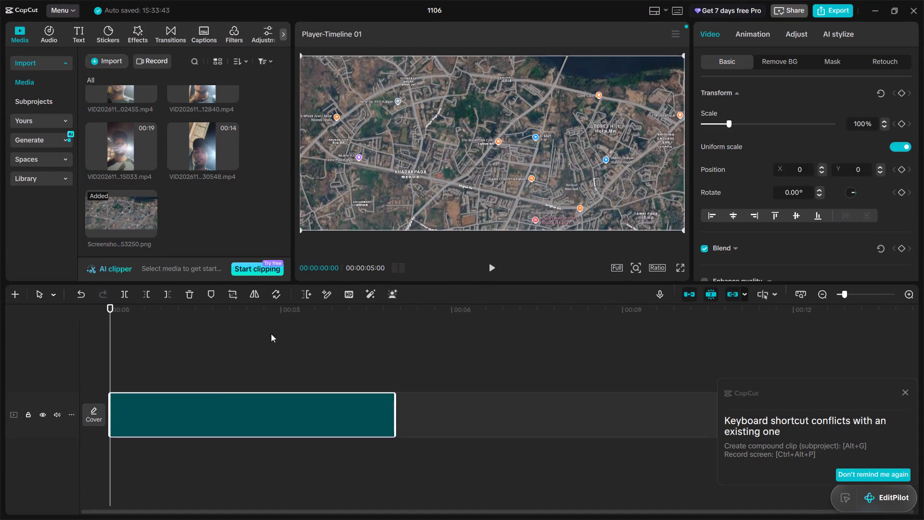
click(277, 360)
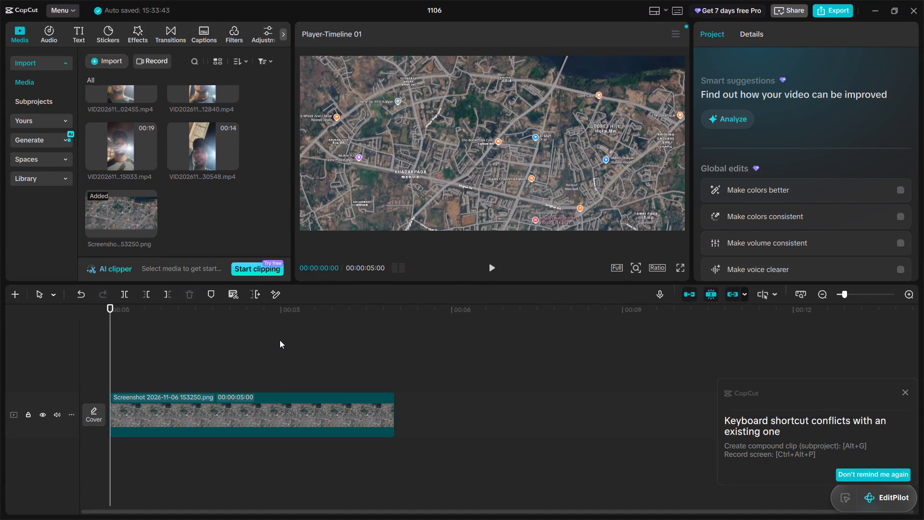
drag(274, 341, 170, 350)
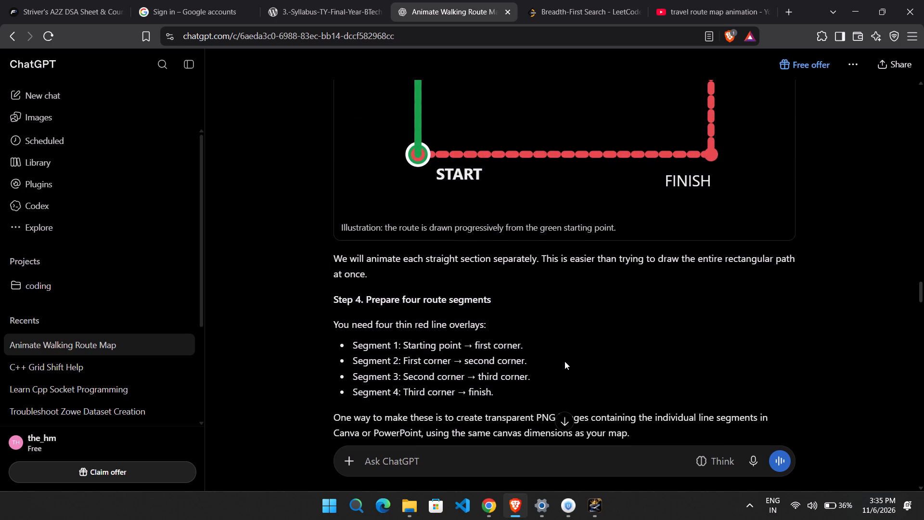
scroll(565, 361, down, 3)
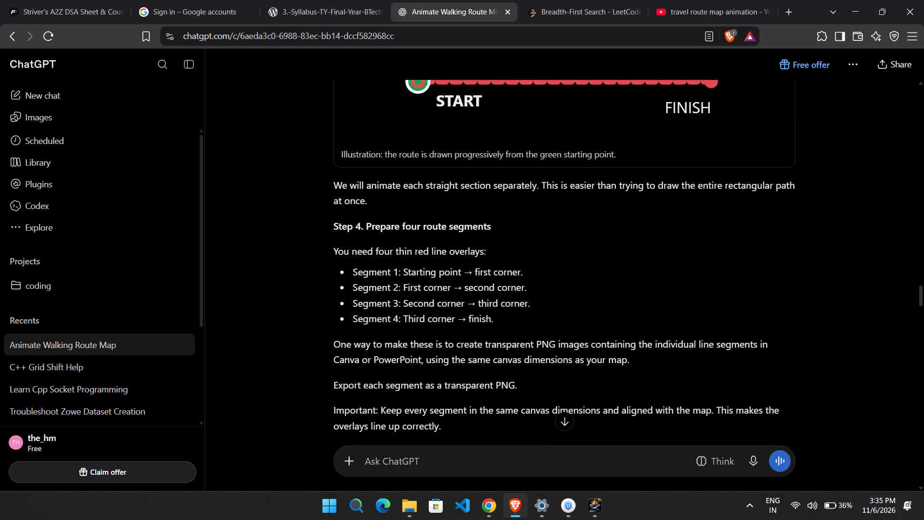
scroll(565, 361, down, 3)
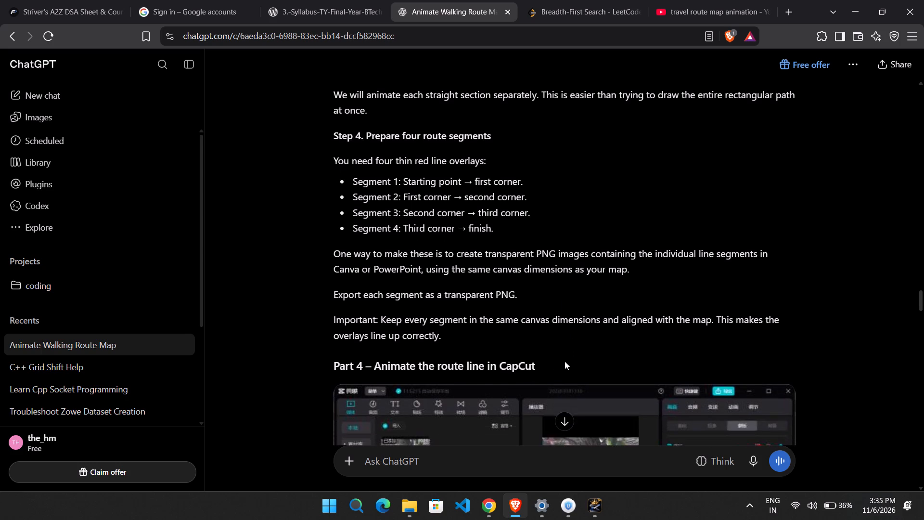
scroll(565, 361, down, 3)
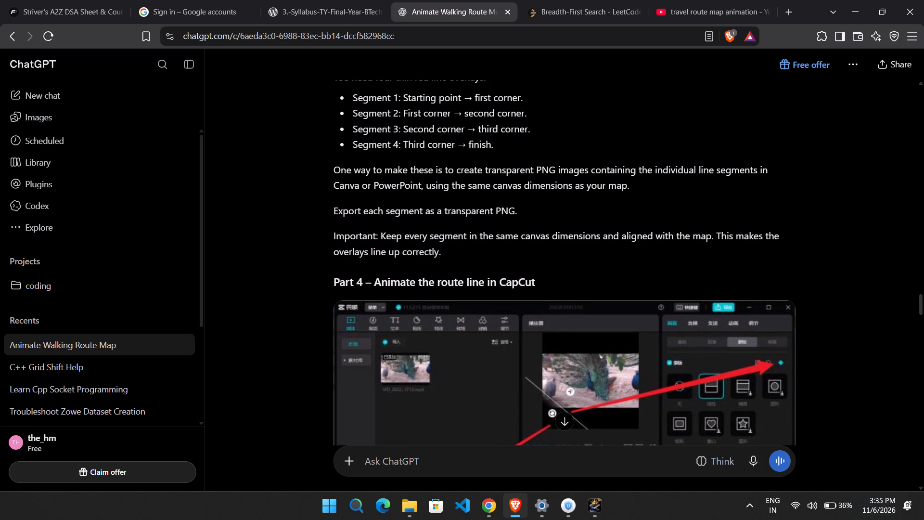
scroll(515, 235, down, 1)
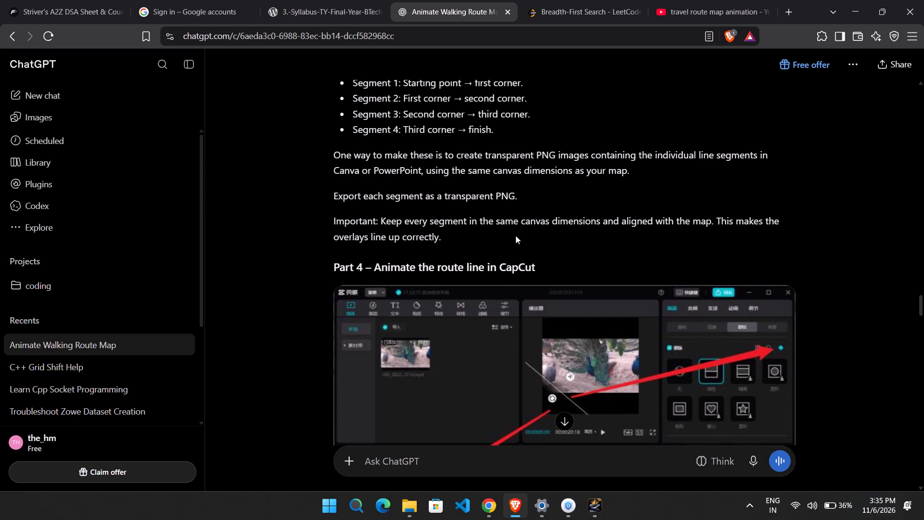
scroll(515, 235, down, 3)
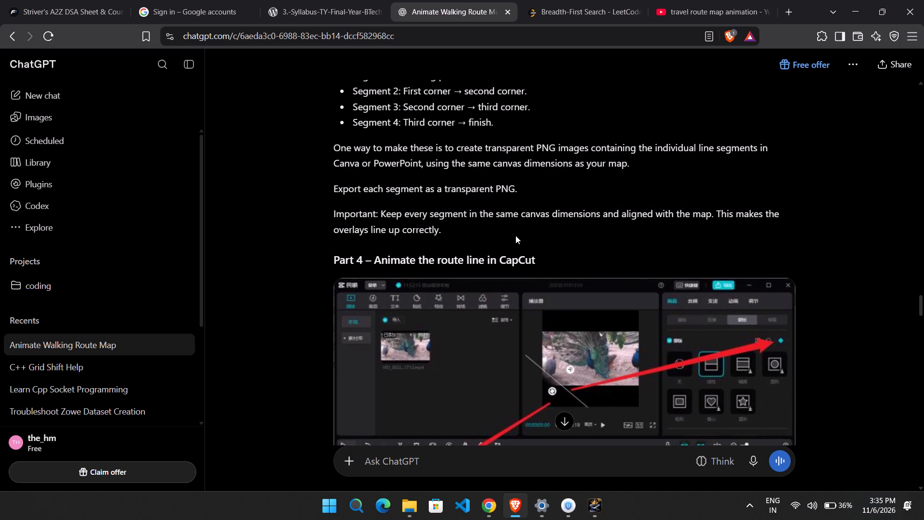
scroll(515, 235, down, 2)
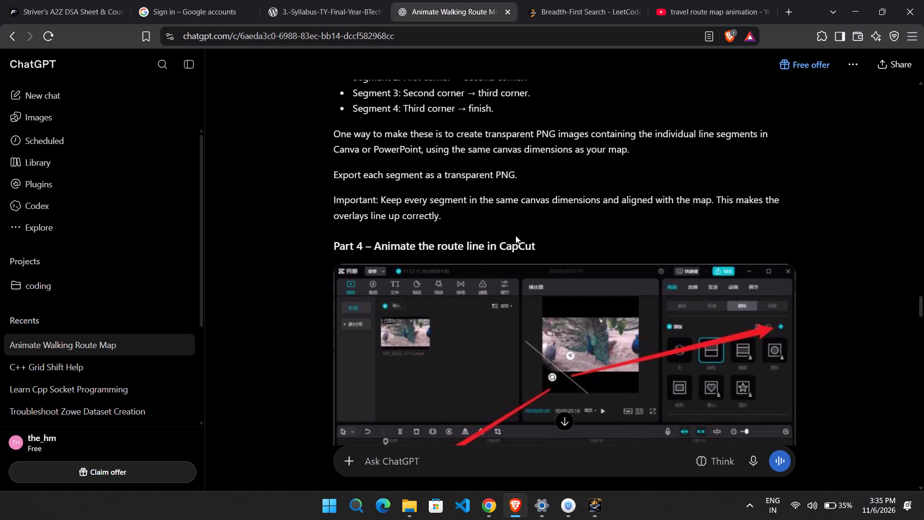
scroll(515, 235, down, 1)
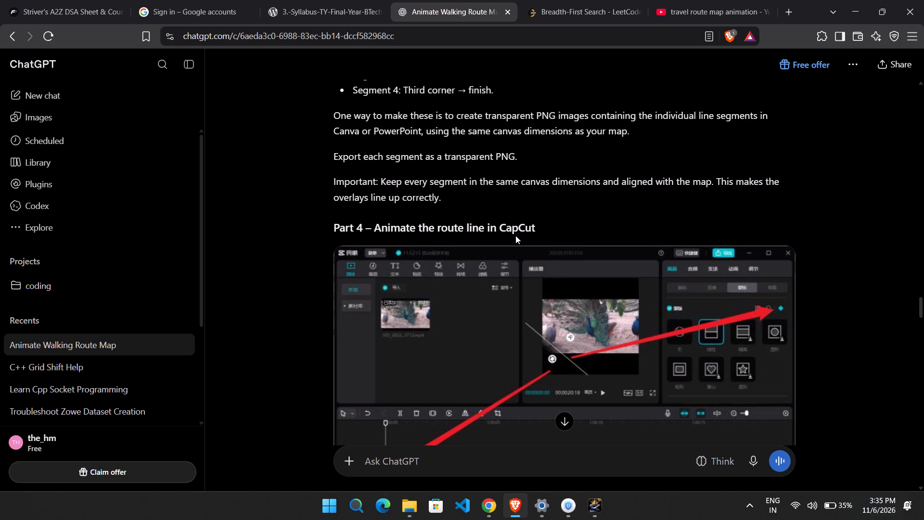
Read Steps 5 and 6 in Part 4 of the guide, on importing the PNG overlays and animating the first segment.
scroll(515, 235, down, 1)
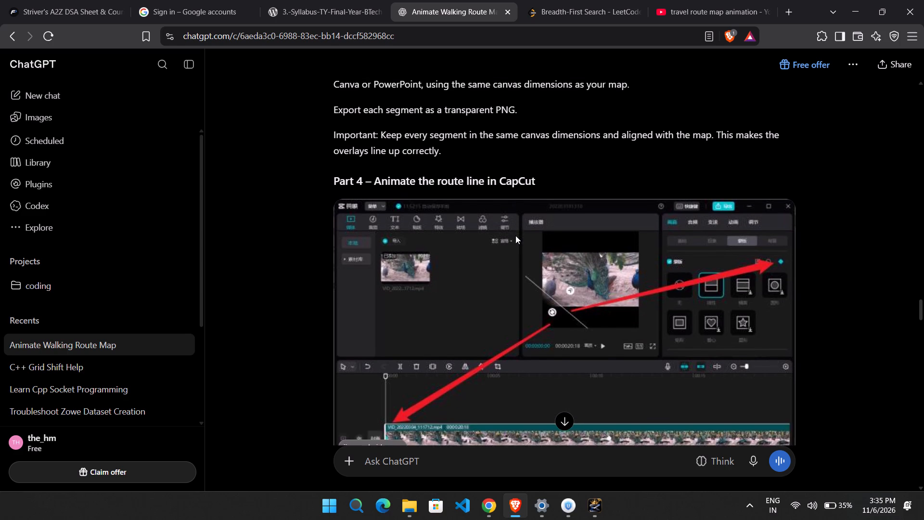
scroll(515, 235, down, 2)
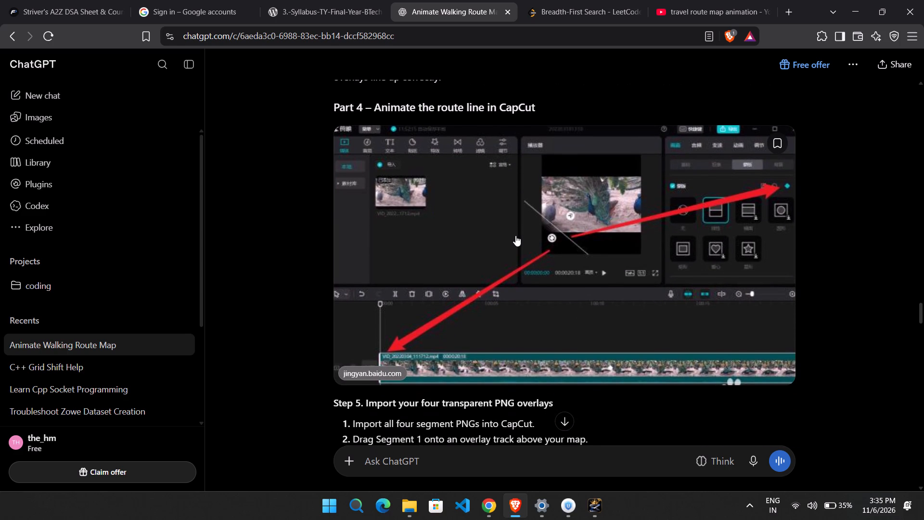
scroll(515, 235, down, 1)
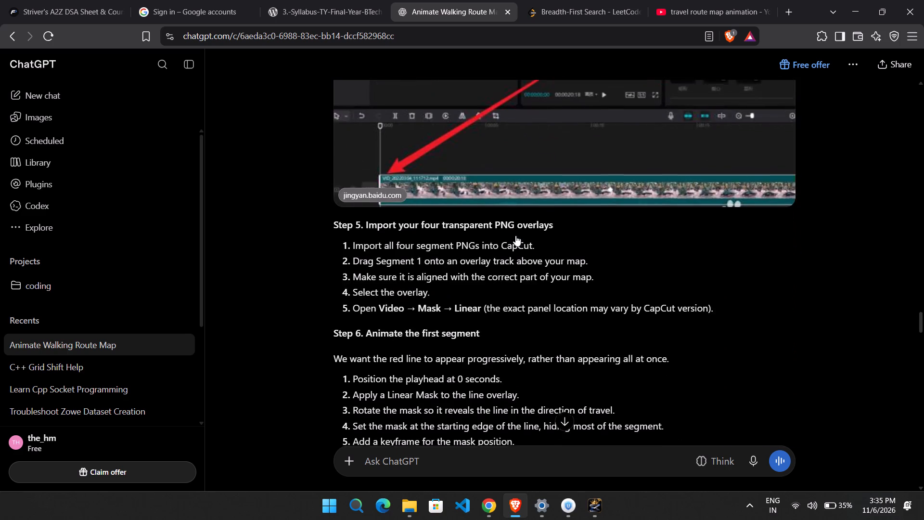
scroll(515, 235, down, 2)
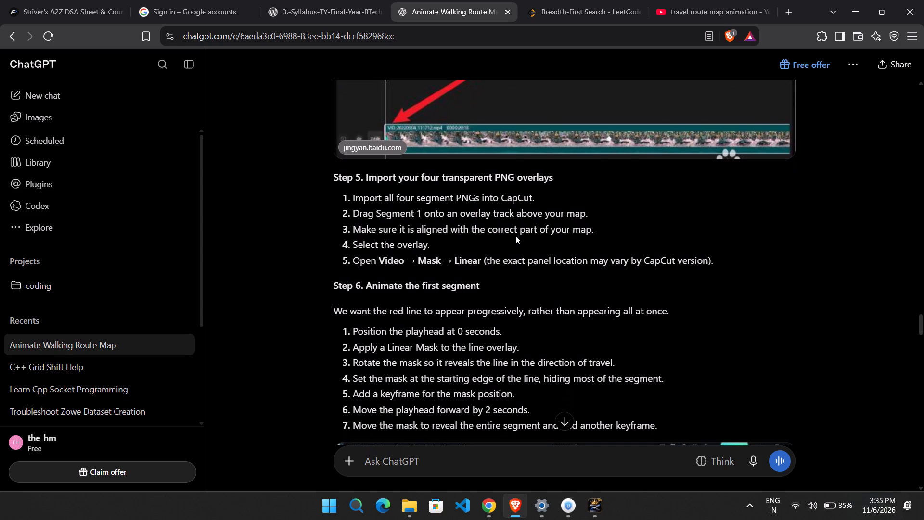
scroll(515, 235, down, 1)
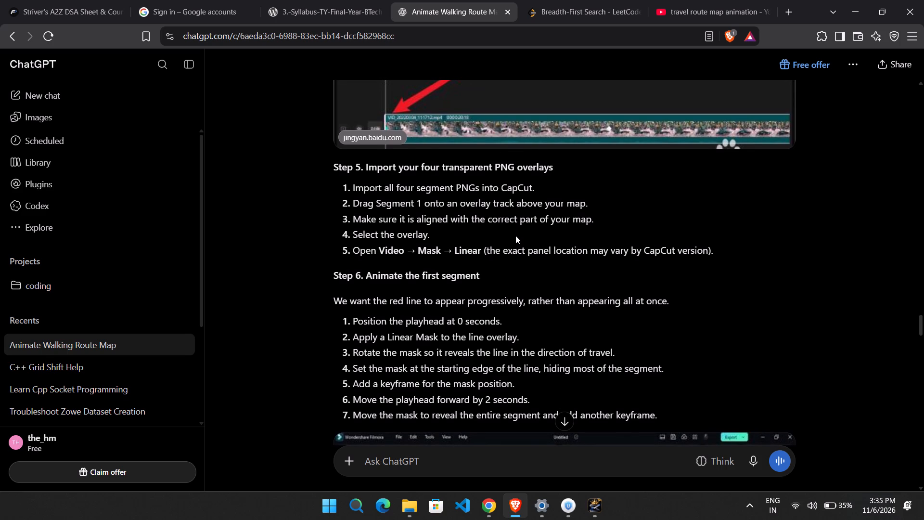
scroll(515, 235, down, 1)
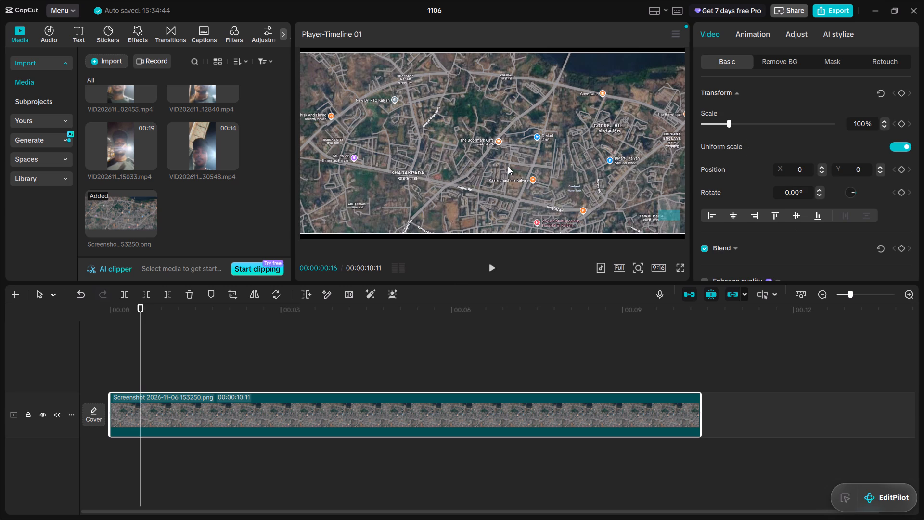
Switch to CapCut and add a mask to the map clip, using the Pen mask shape.
ctrl+scroll(508, 166, down, 5)
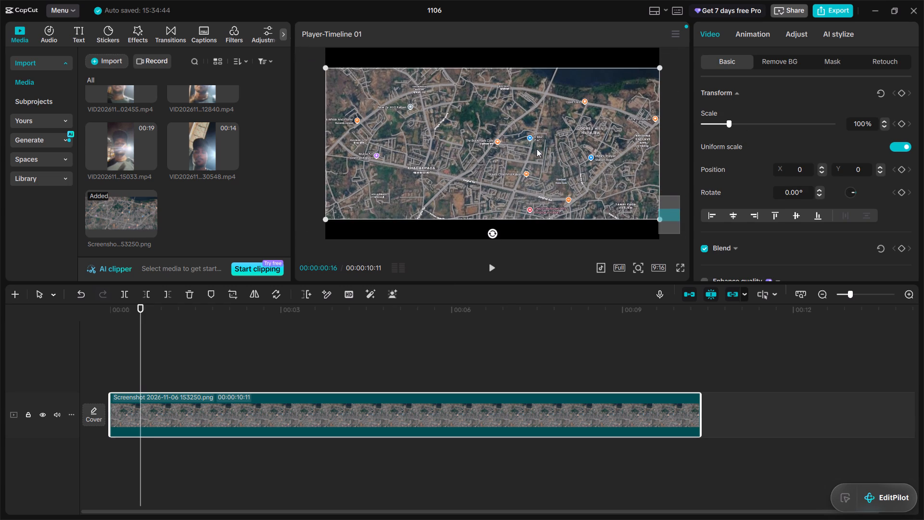
click(581, 151)
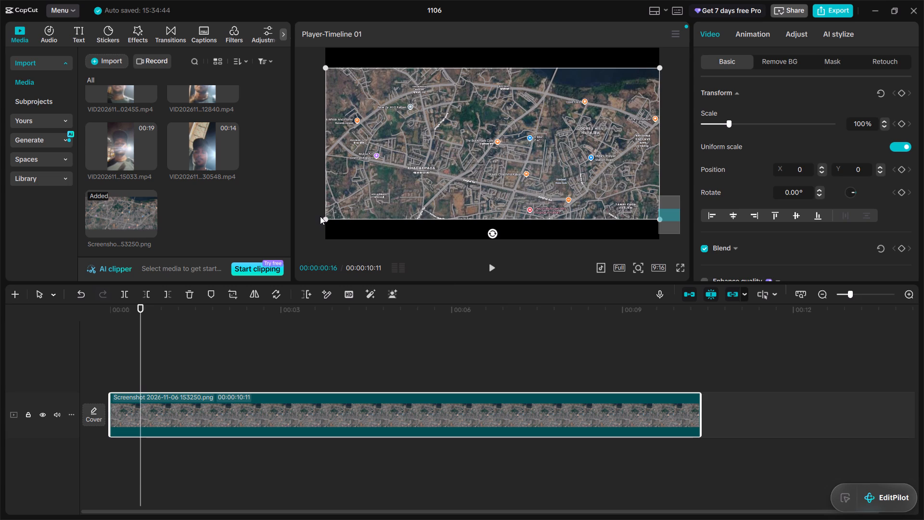
click(330, 217)
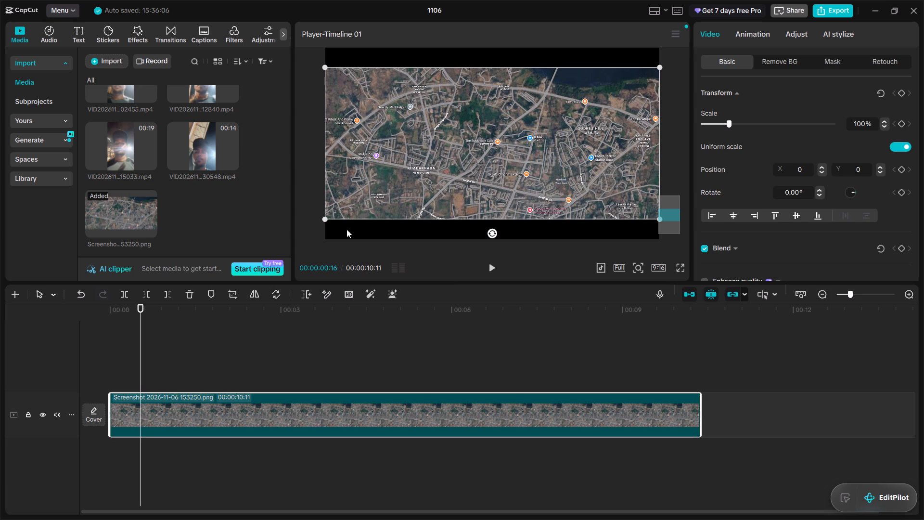
click(257, 350)
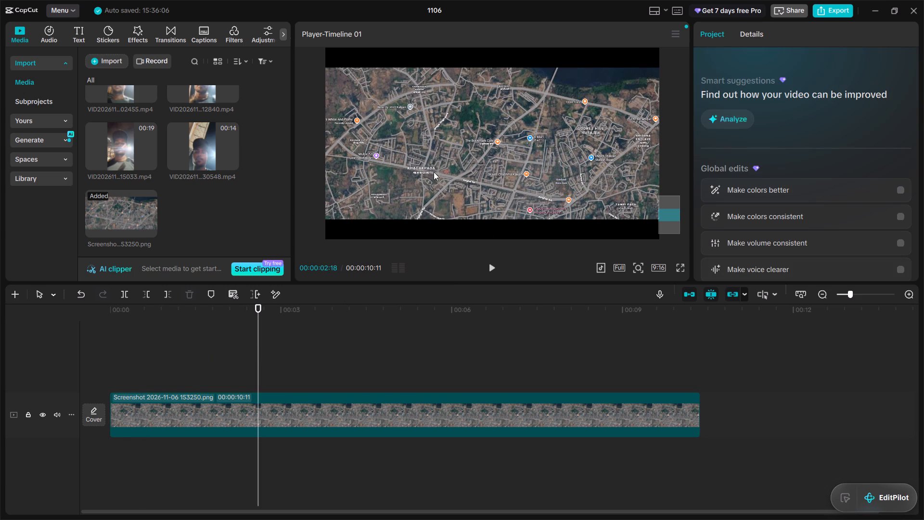
click(434, 172)
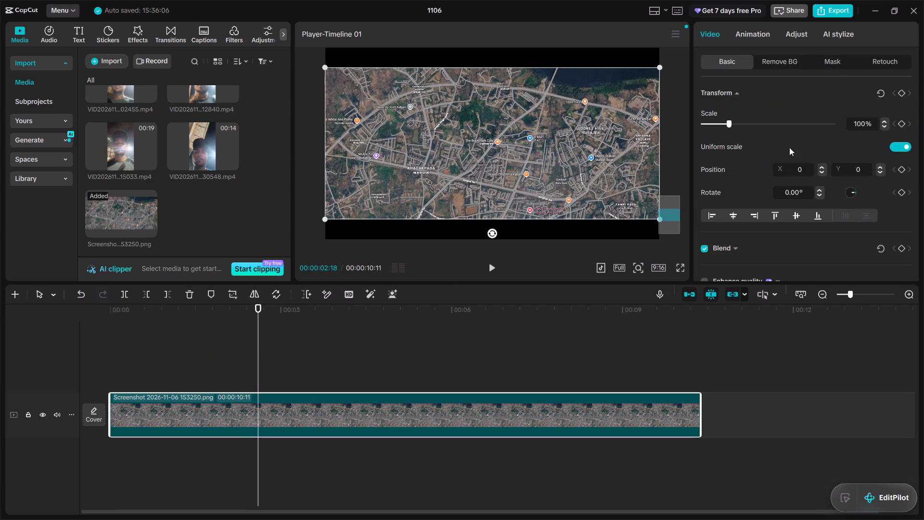
click(782, 65)
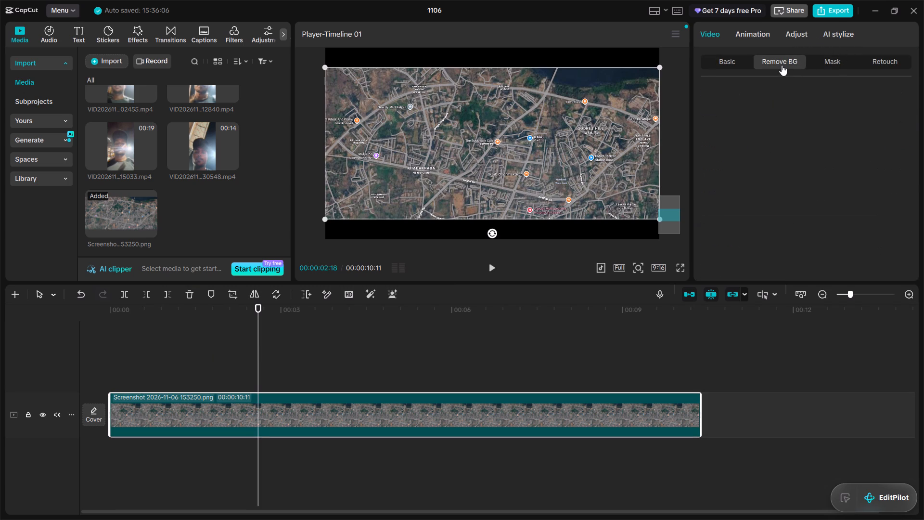
click(839, 59)
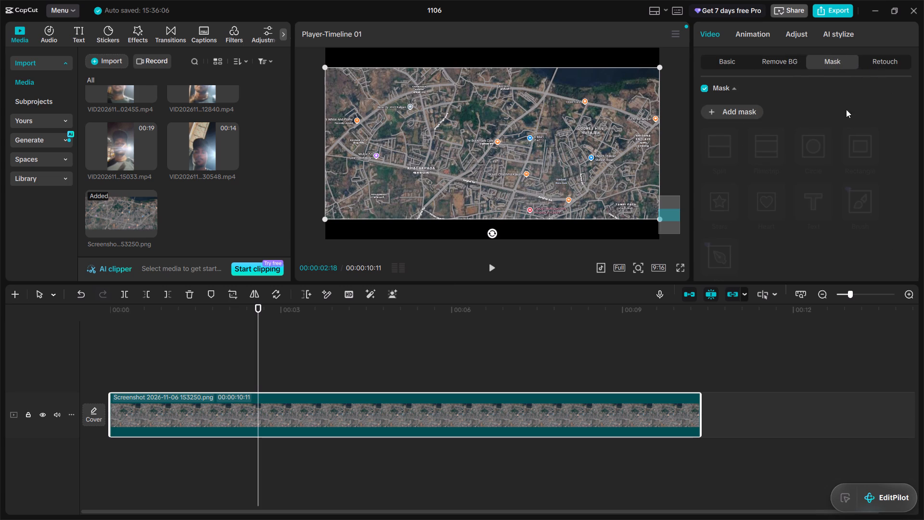
scroll(720, 253, down, 1)
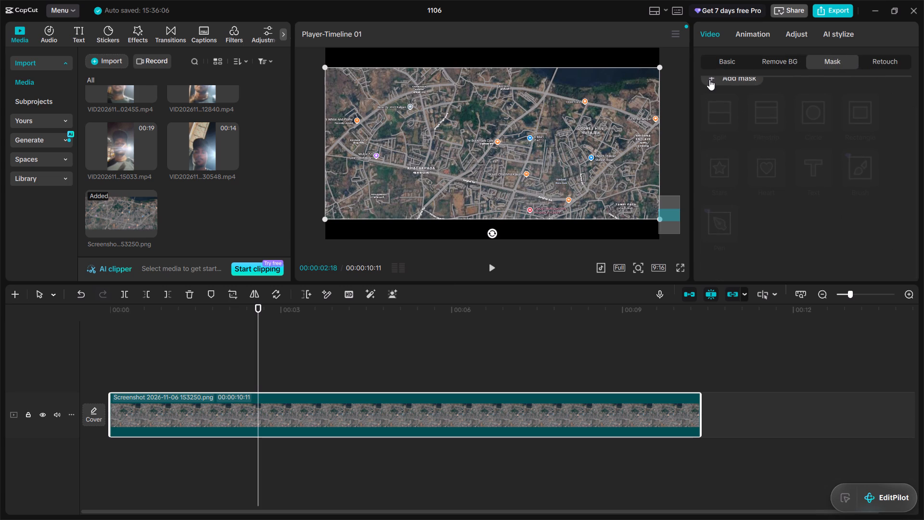
click(709, 79)
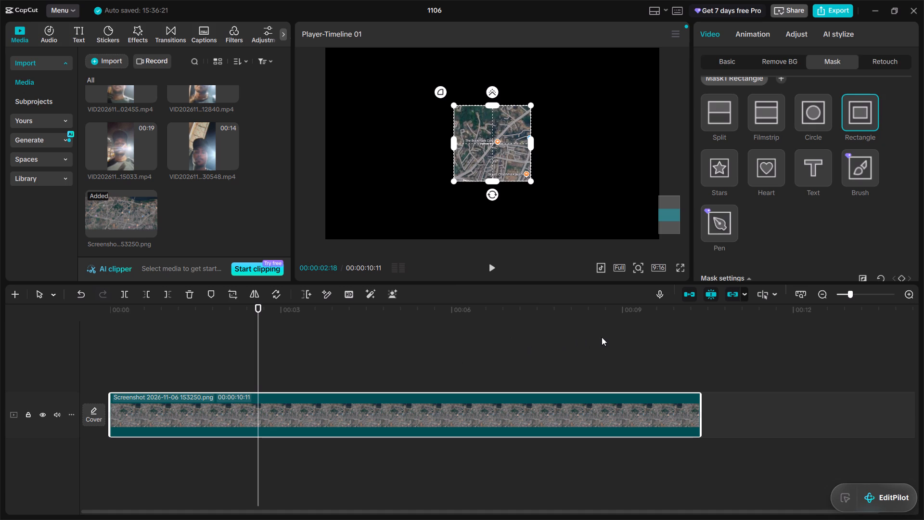
click(717, 224)
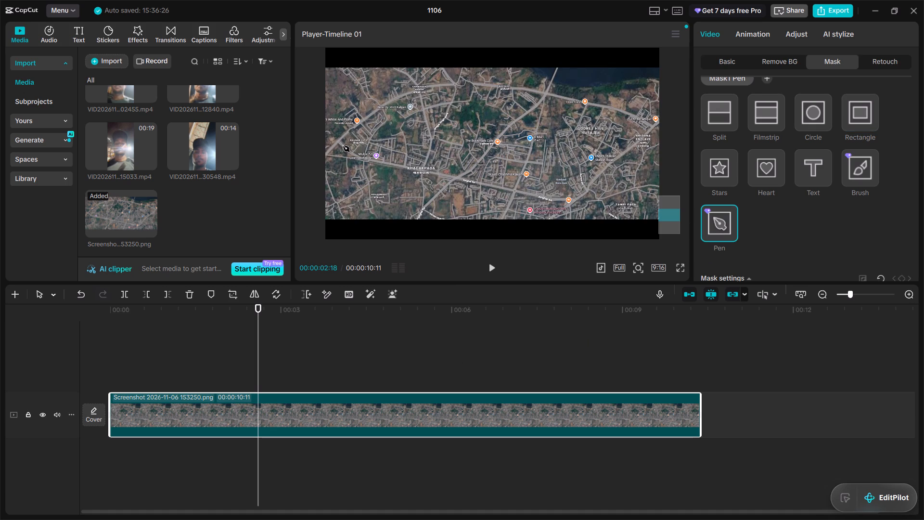
Place the first pen mask point on the main road by the Khadakpada label and align its handles along the road.
drag(344, 146, 362, 159)
drag(362, 159, 423, 171)
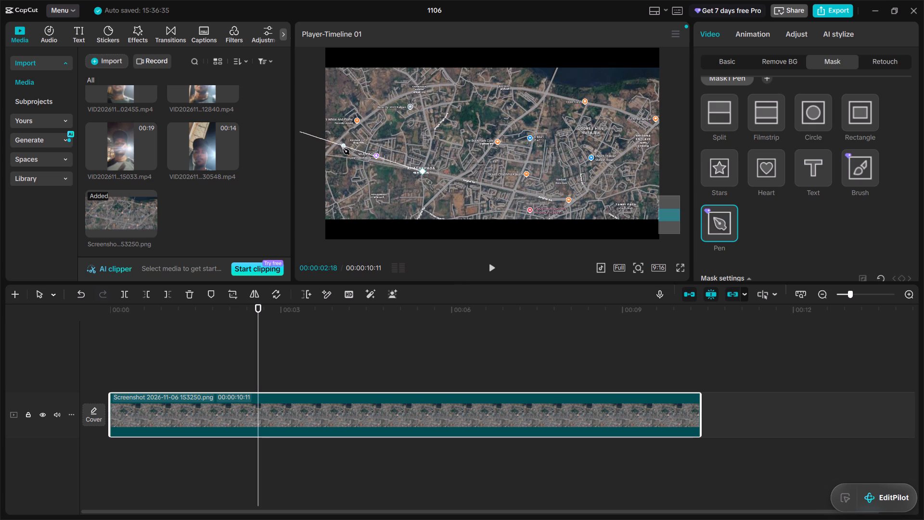
drag(344, 149, 450, 177)
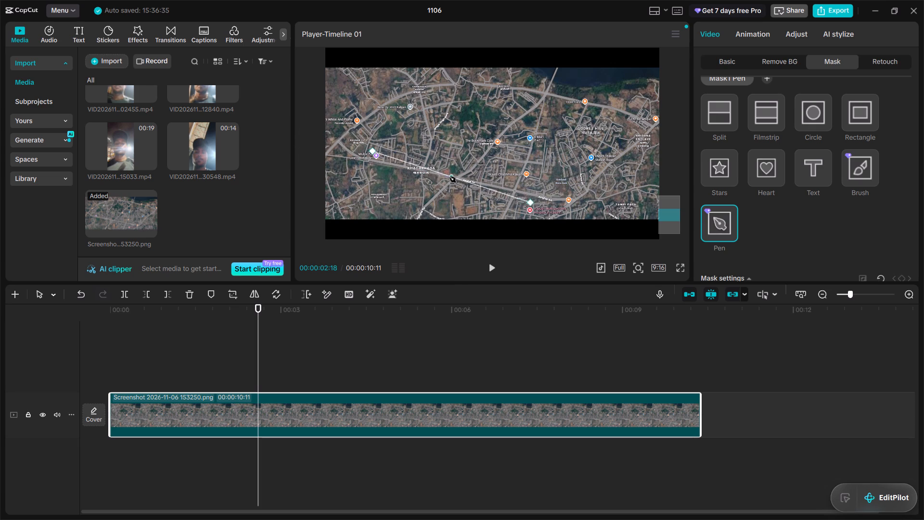
drag(450, 177, 430, 176)
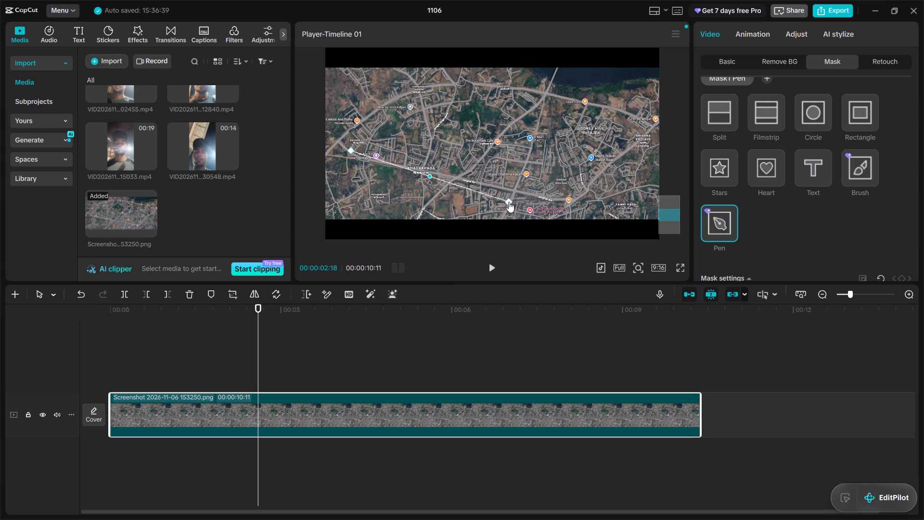
drag(509, 204, 514, 193)
click(430, 177)
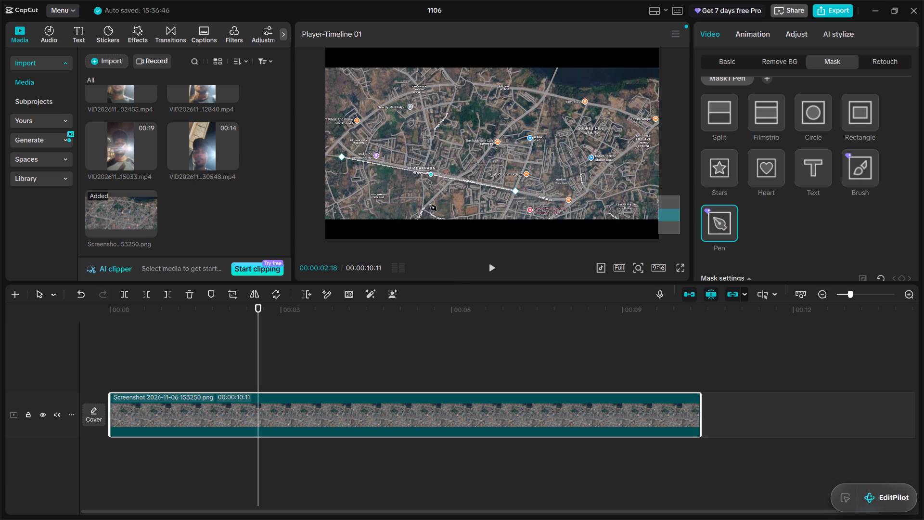
Add a second pen mask point and position it on the main road southeast of Khadakpada, just west of the orange marker.
click(443, 202)
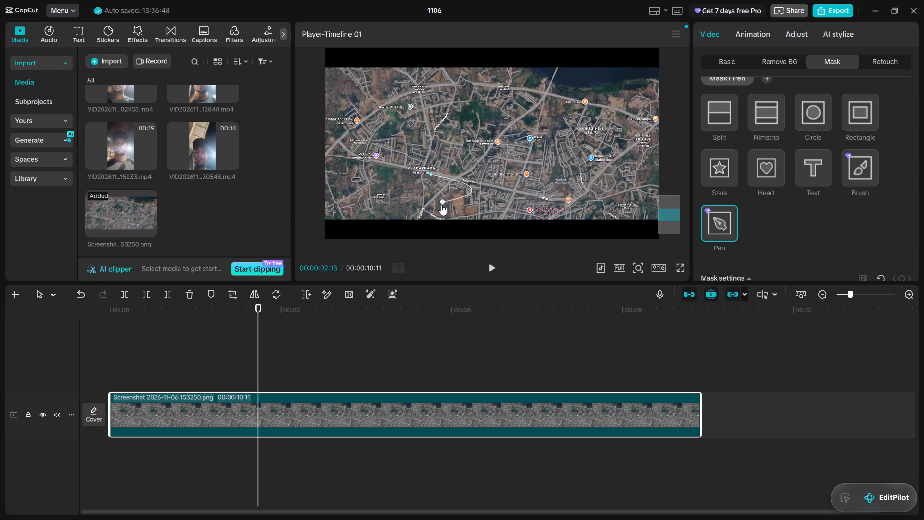
drag(442, 203, 470, 196)
drag(470, 196, 575, 206)
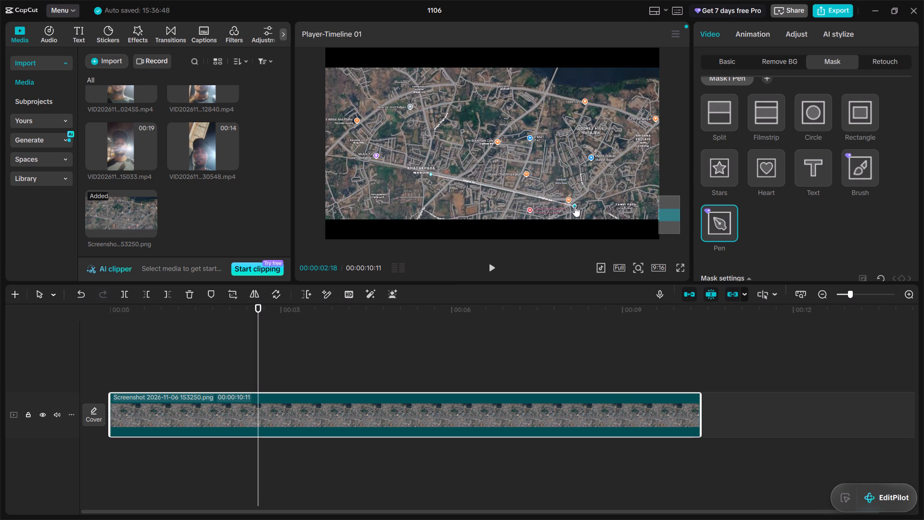
drag(575, 206, 569, 204)
drag(569, 204, 552, 198)
drag(552, 198, 552, 200)
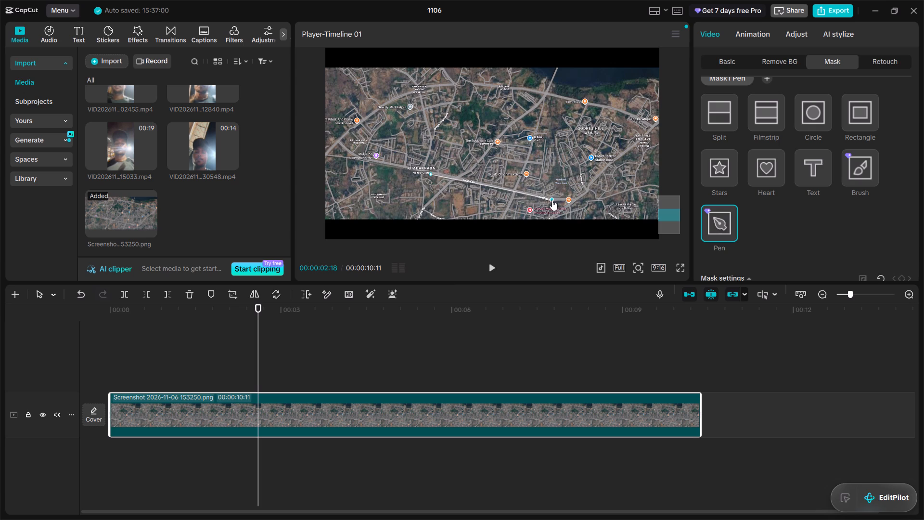
click(431, 176)
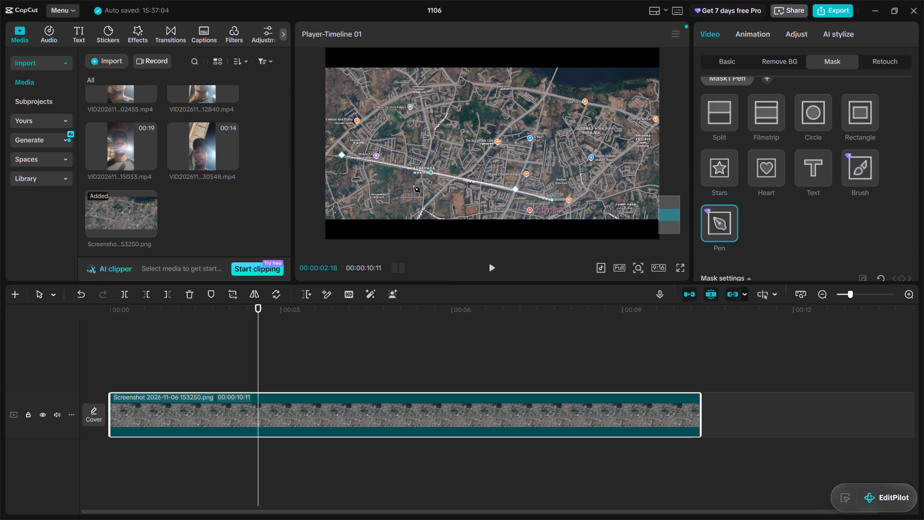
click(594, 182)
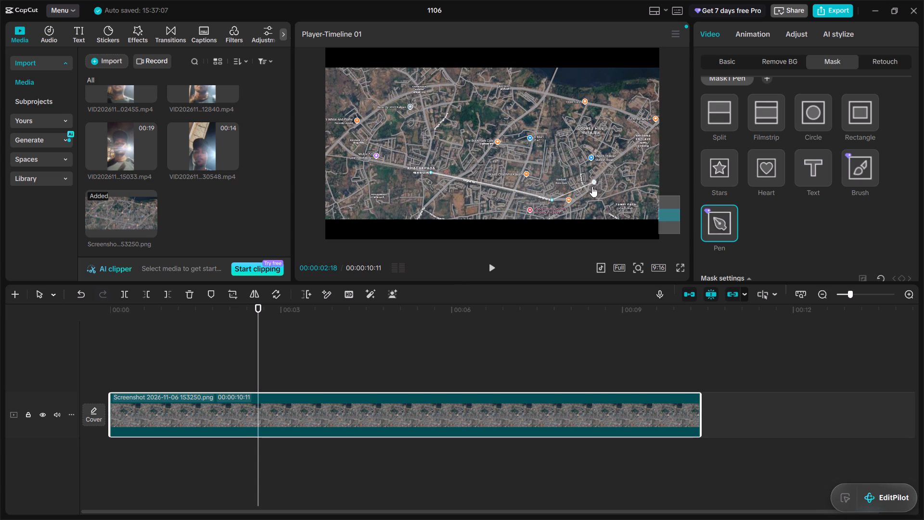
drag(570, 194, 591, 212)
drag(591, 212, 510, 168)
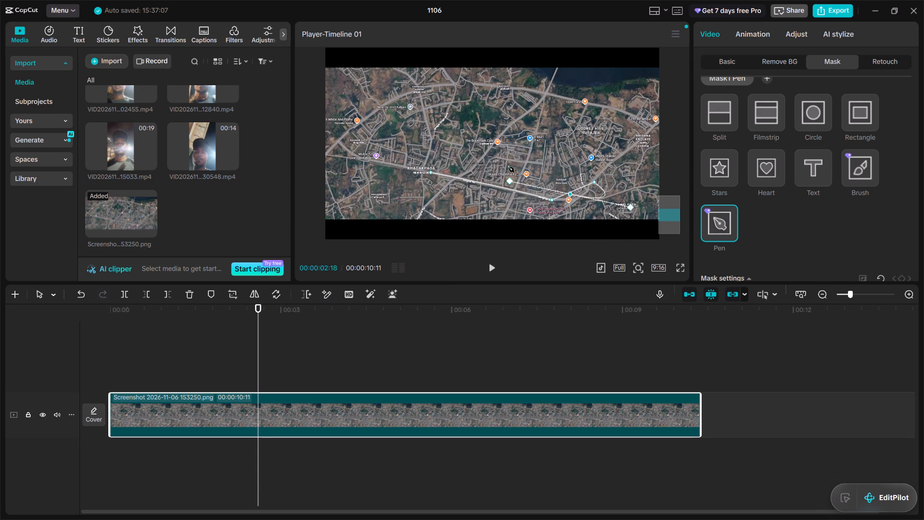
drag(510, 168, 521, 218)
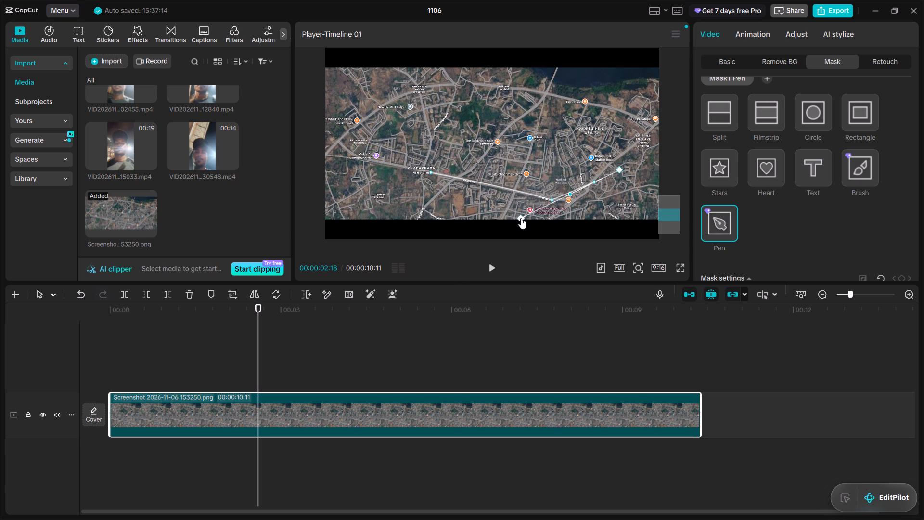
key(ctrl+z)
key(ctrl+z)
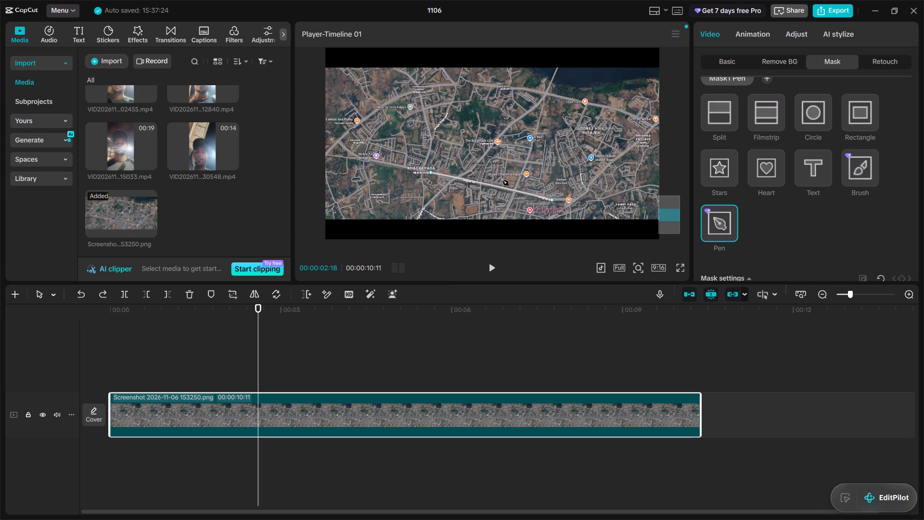
Add a pen mask point on the main road west of Khadakpada, just below the purple marker.
click(372, 162)
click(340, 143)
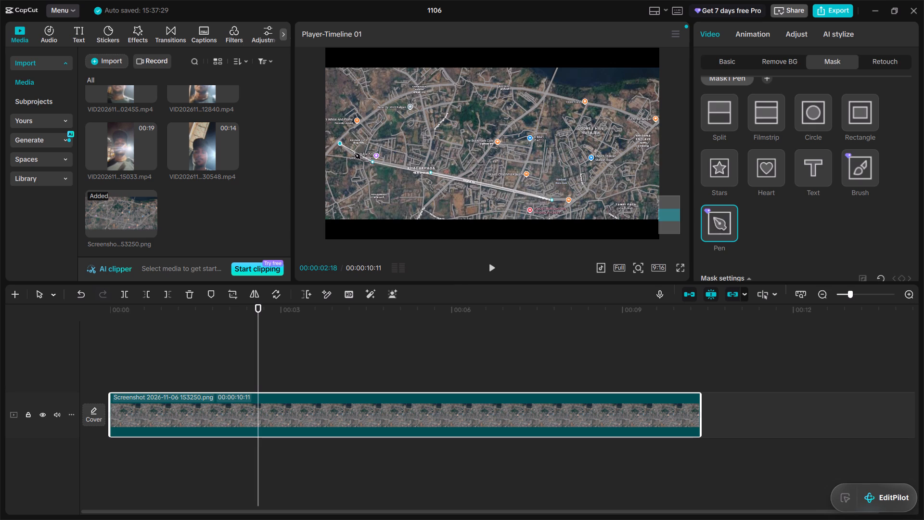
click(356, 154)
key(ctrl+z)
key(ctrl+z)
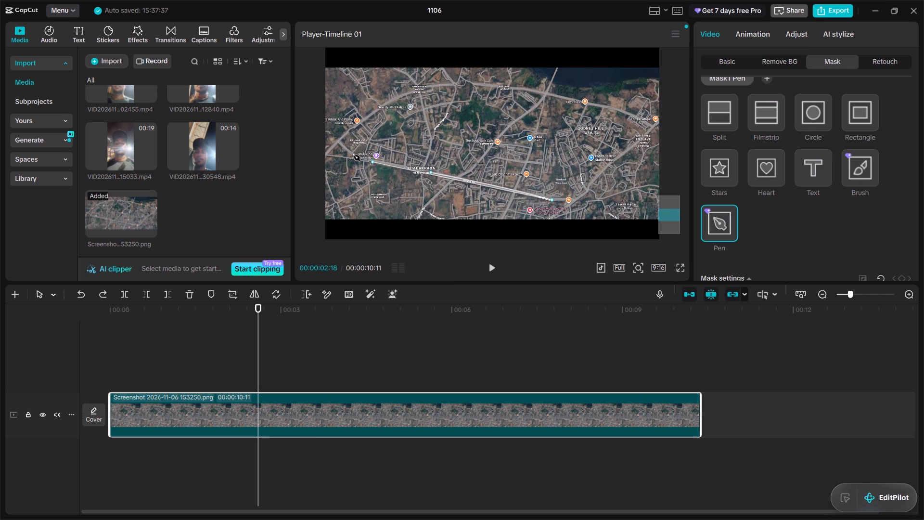
Continue the pen mask path around the road's western bend and northeast past the western orange marker to the start of the northern road.
click(354, 156)
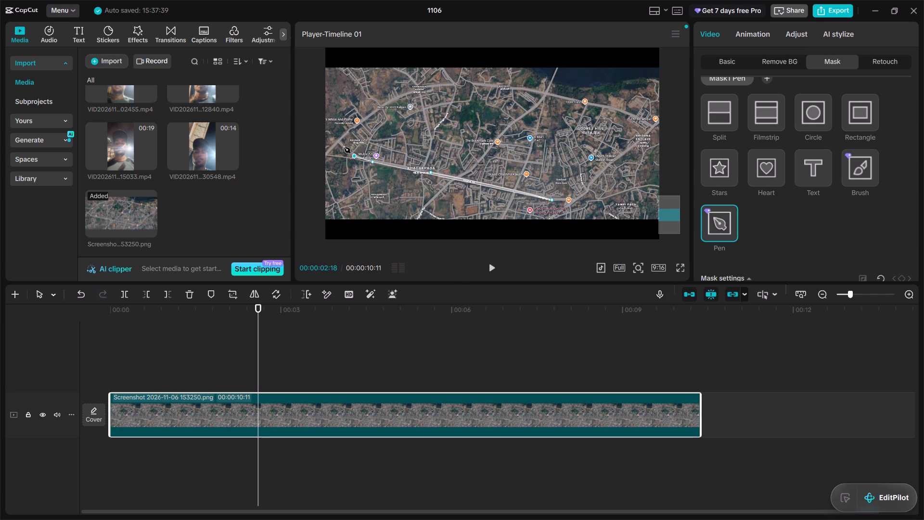
click(345, 147)
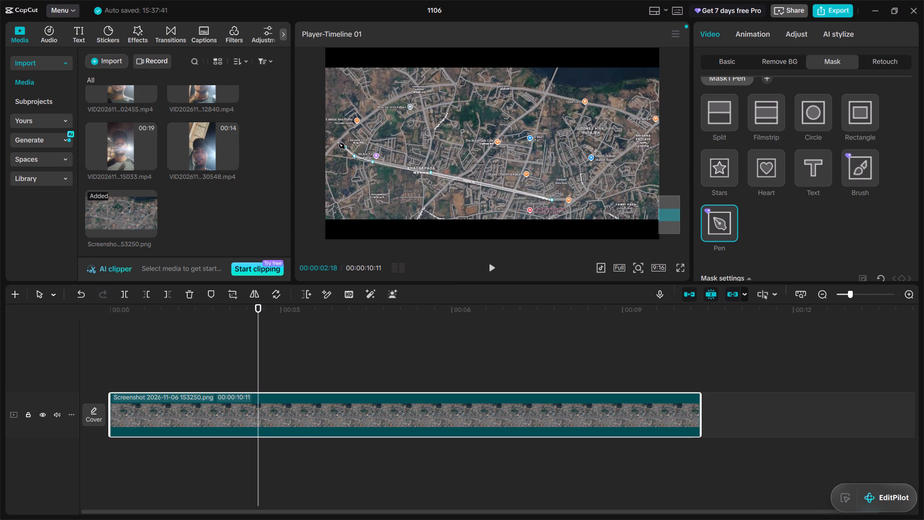
click(339, 143)
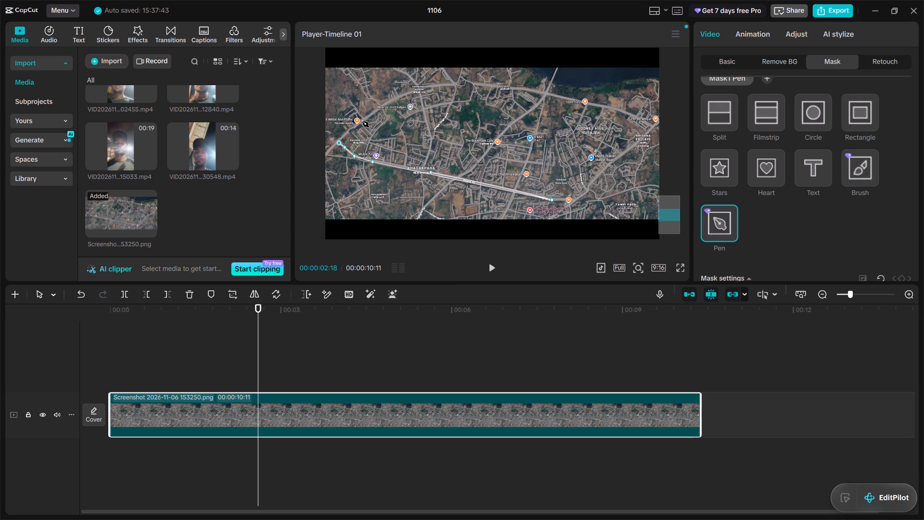
click(363, 121)
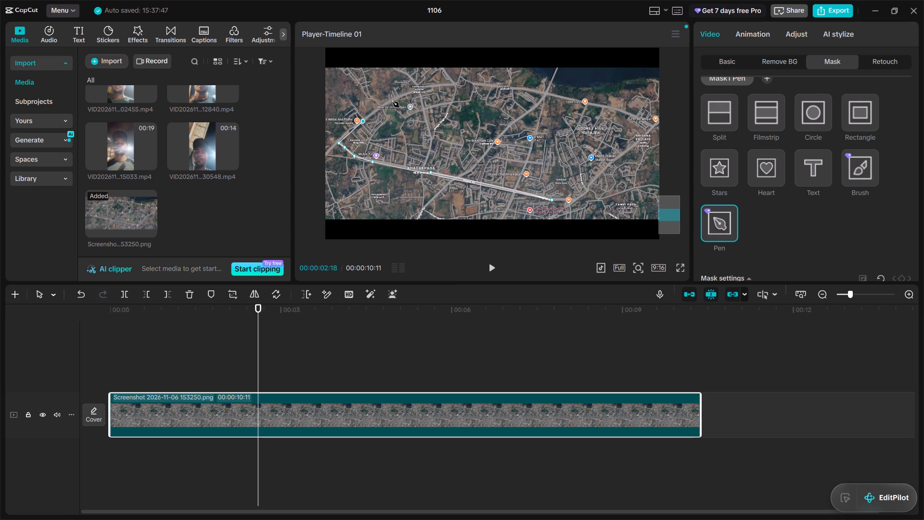
click(393, 102)
click(363, 122)
click(393, 100)
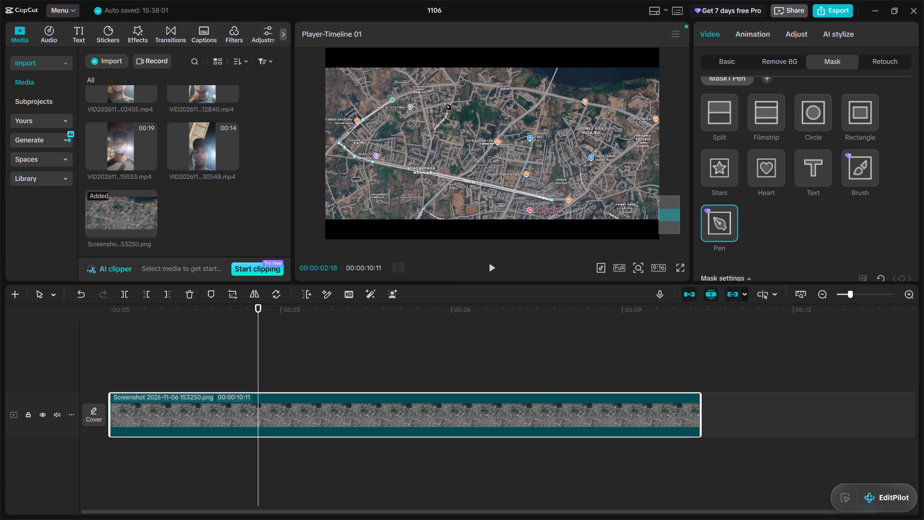
click(423, 93)
drag(423, 94, 416, 90)
Trace the curved northern road eastward with seven pen points plus one near the map's eastern edge, just below the orange marker.
click(446, 87)
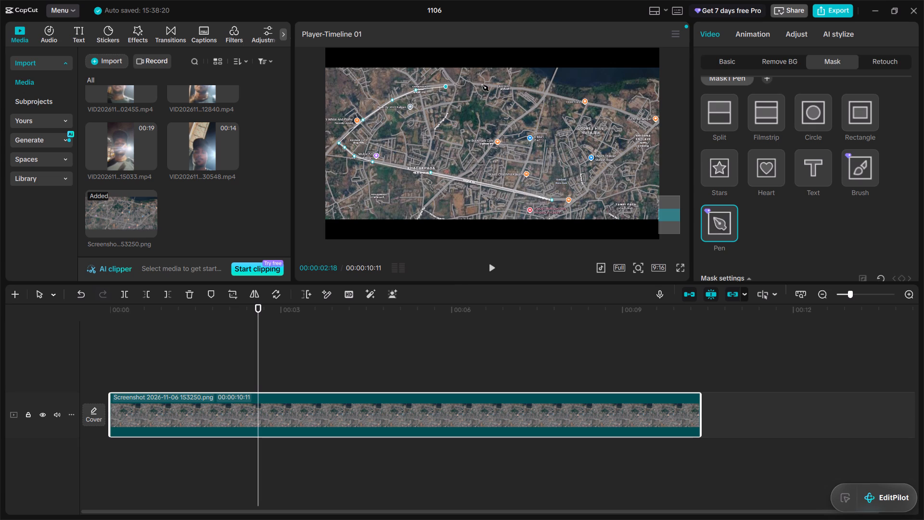
click(483, 86)
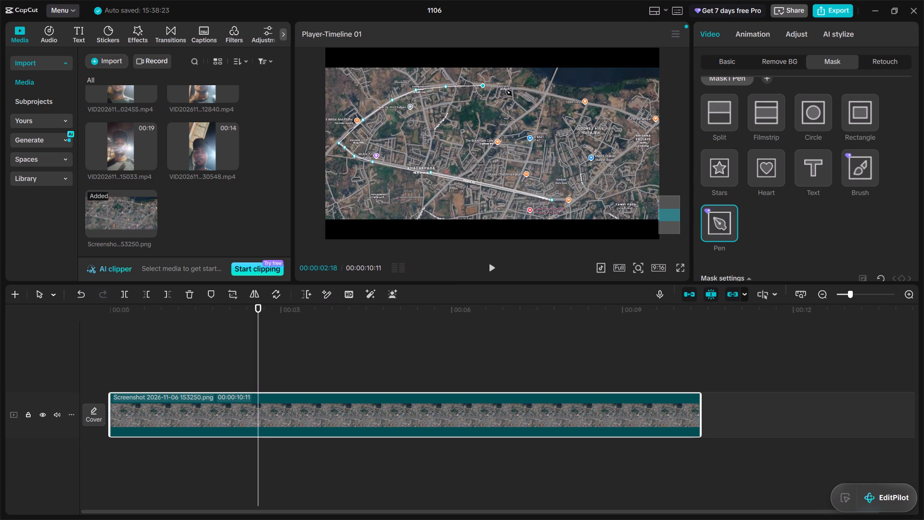
click(517, 89)
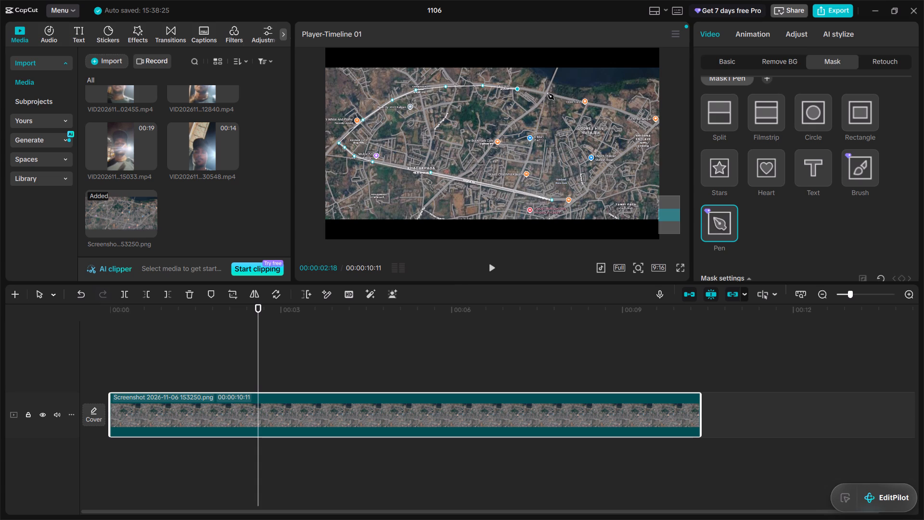
click(548, 94)
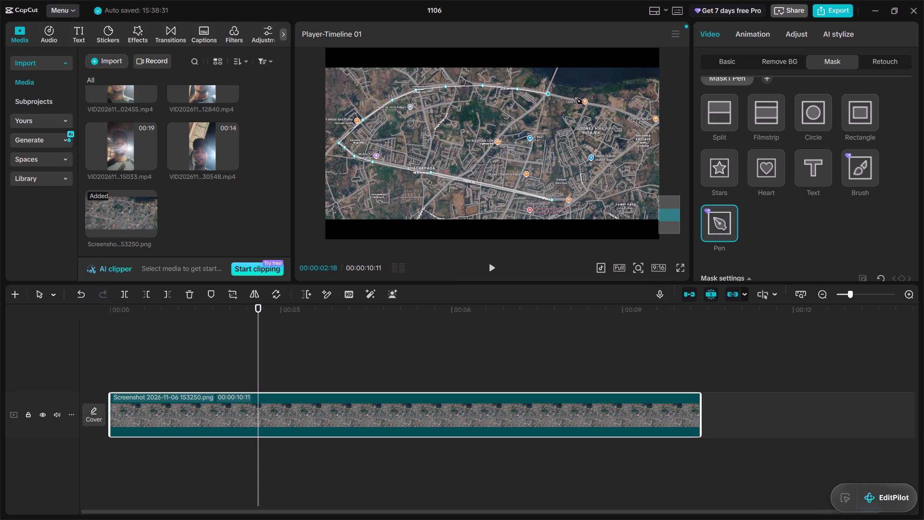
click(581, 101)
click(612, 109)
click(635, 117)
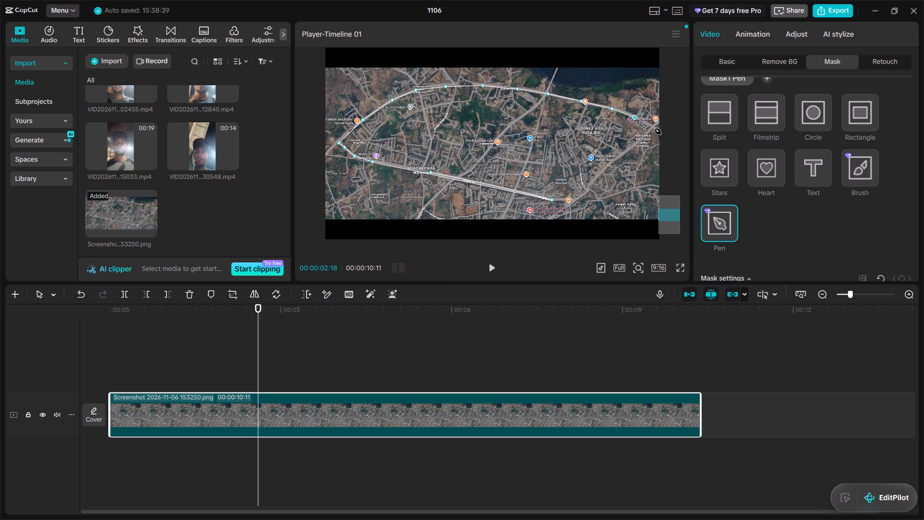
click(654, 129)
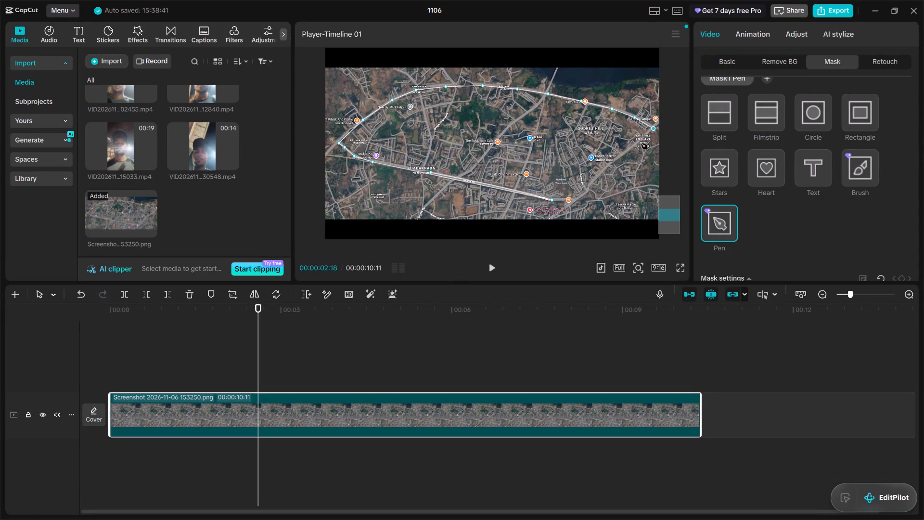
Trace the eastern road southwest with five pen mask points, ending just east of the orange marker on the southern main road.
click(637, 146)
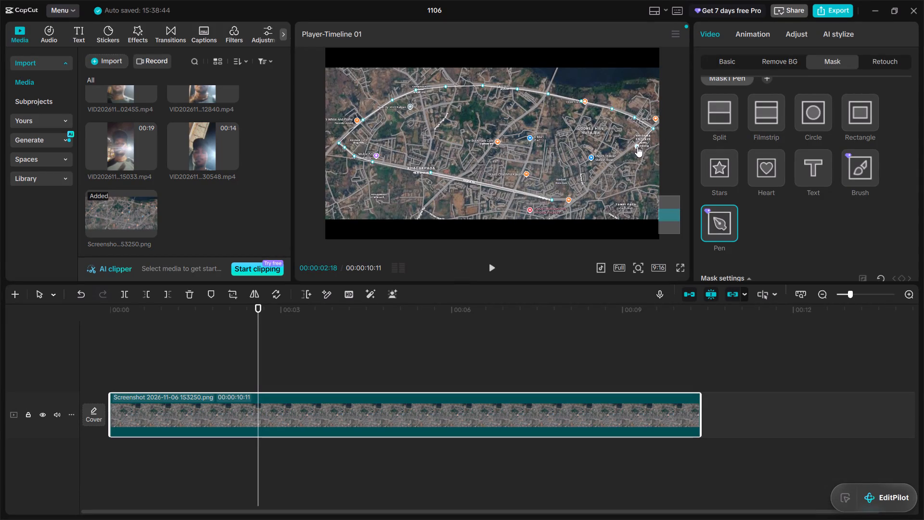
click(637, 146)
click(614, 161)
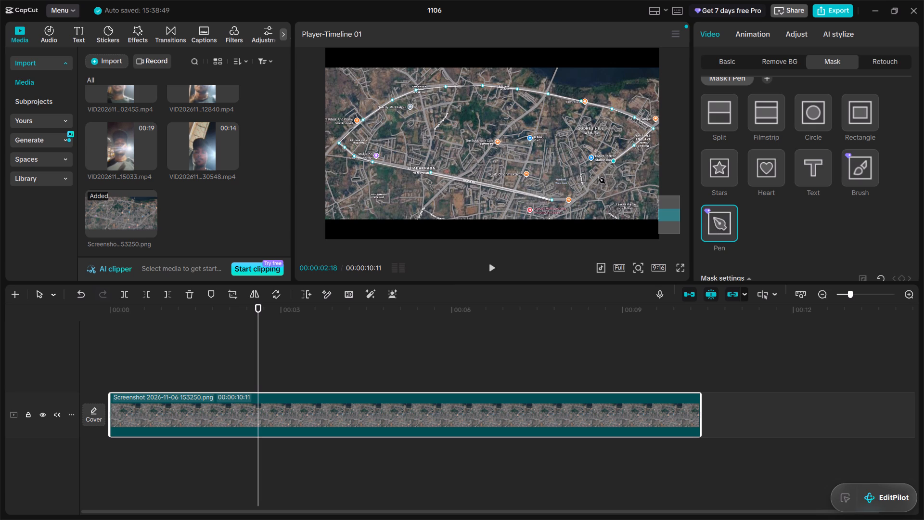
click(597, 178)
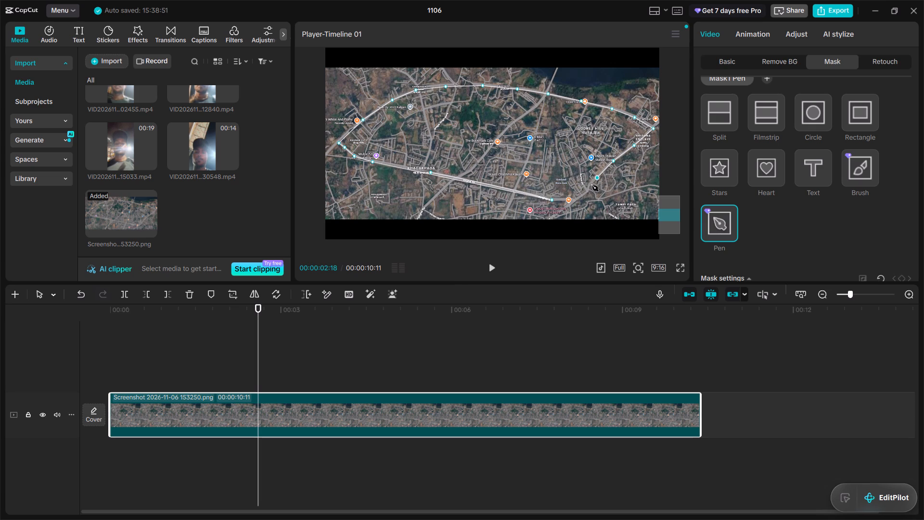
click(590, 186)
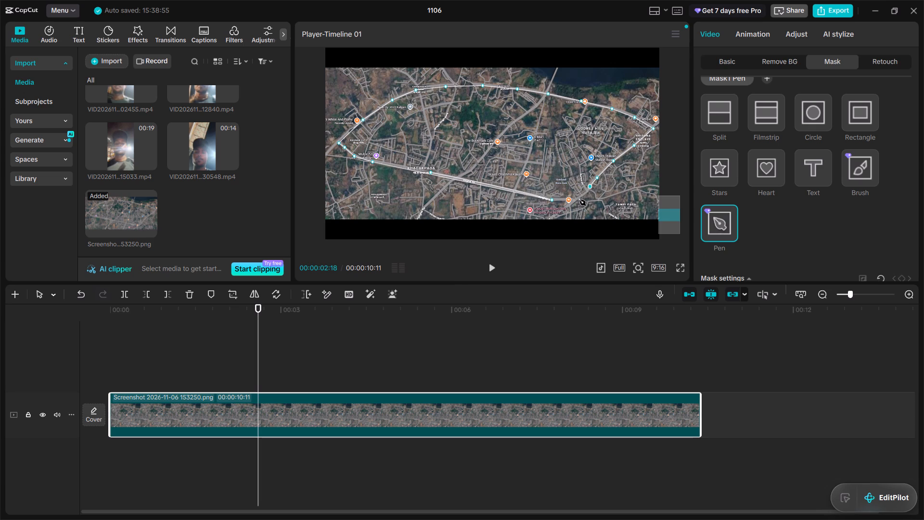
click(580, 200)
Continue the pen mask west past the southern orange marker with two points leading to the path's starting point.
click(552, 198)
click(579, 200)
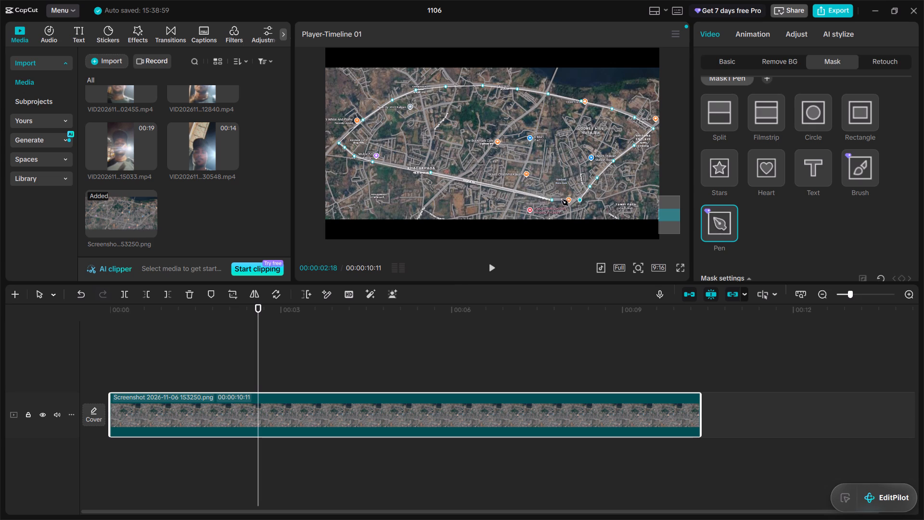
click(563, 200)
ctrl+scroll(555, 200, up, 6)
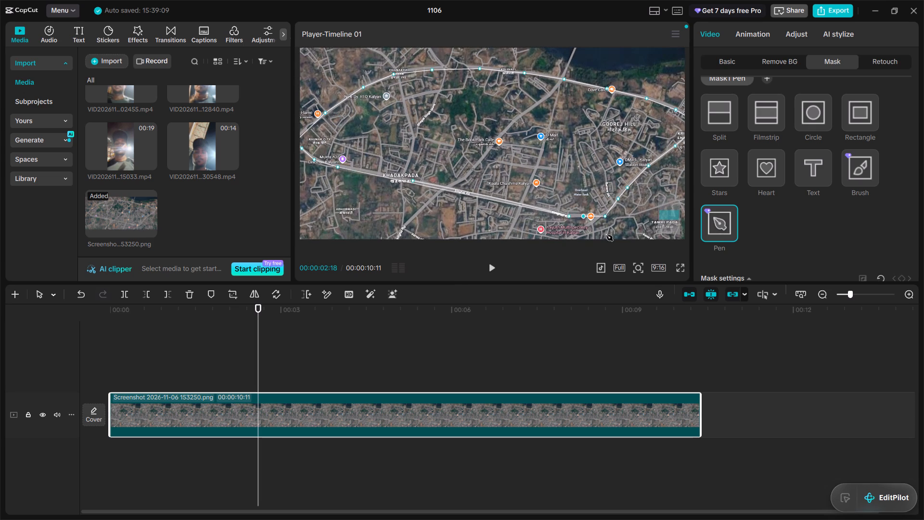
click(574, 216)
Move the playhead to the start of the timeline.
click(763, 241)
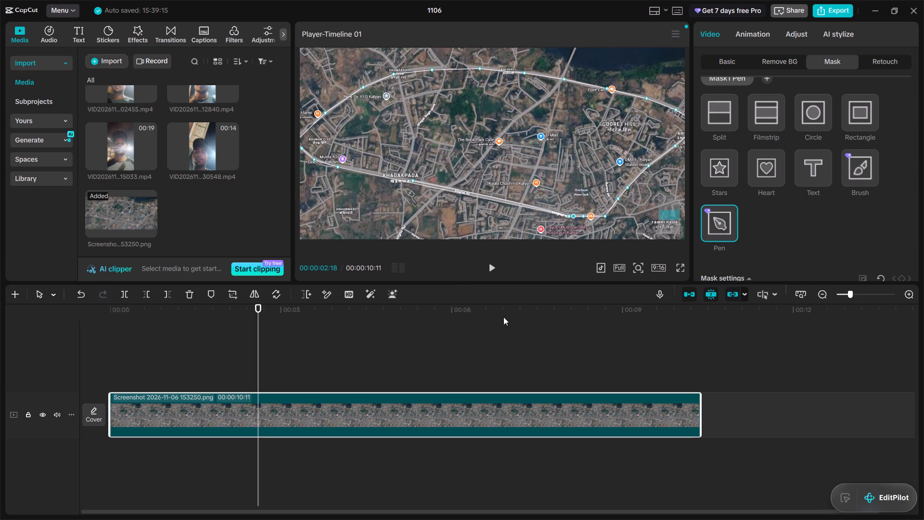
click(503, 317)
drag(503, 329, 220, 348)
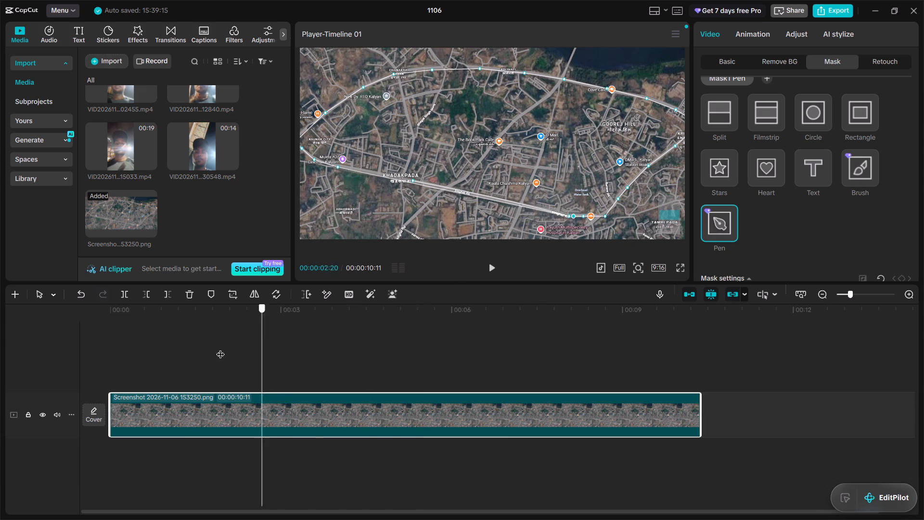
drag(220, 348, 103, 374)
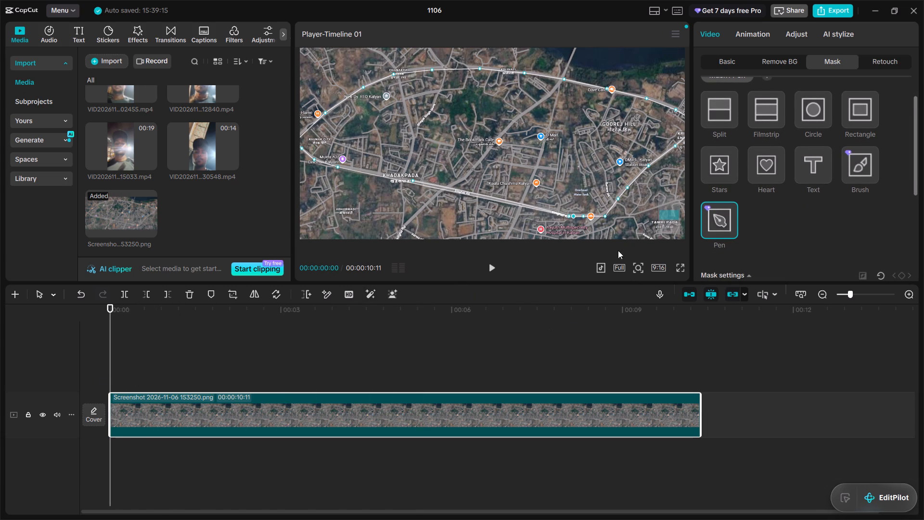
Set the mask's tracking direction to Backward.
scroll(766, 206, up, 1)
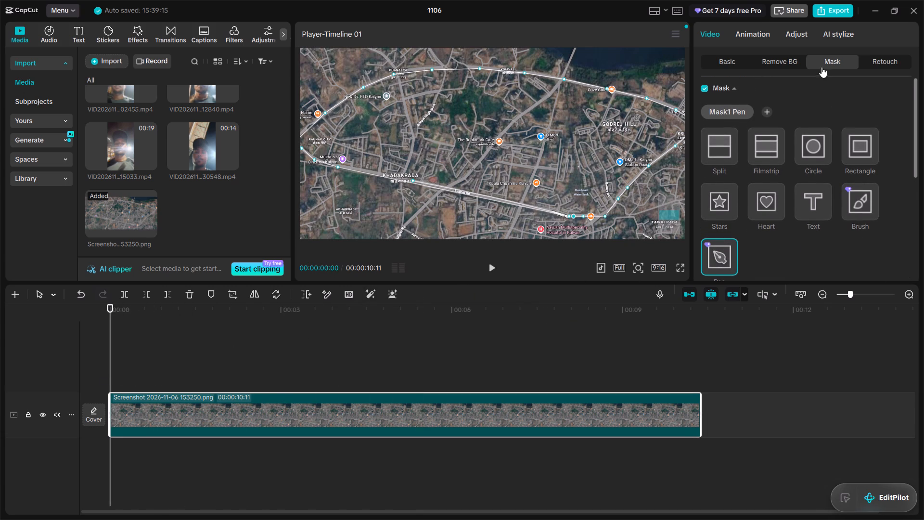
click(801, 95)
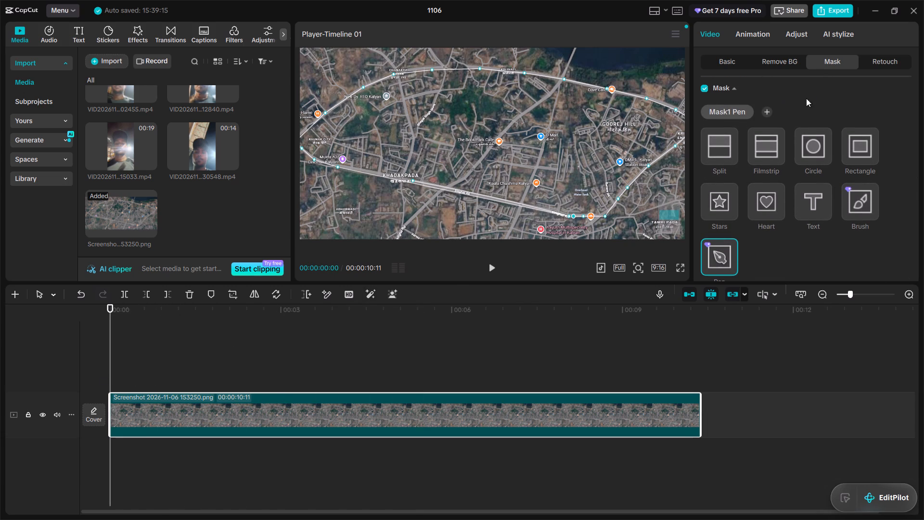
scroll(719, 255, down, 1)
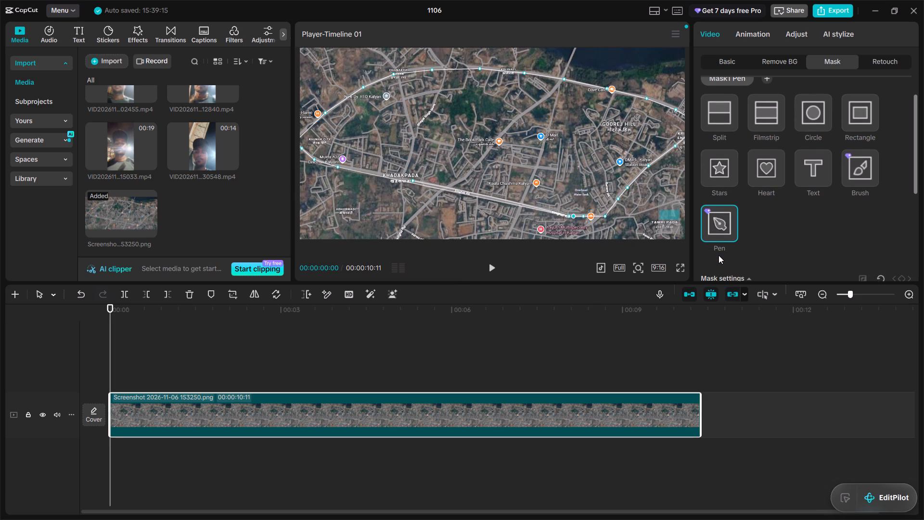
right_click(718, 217)
right_click(718, 217)
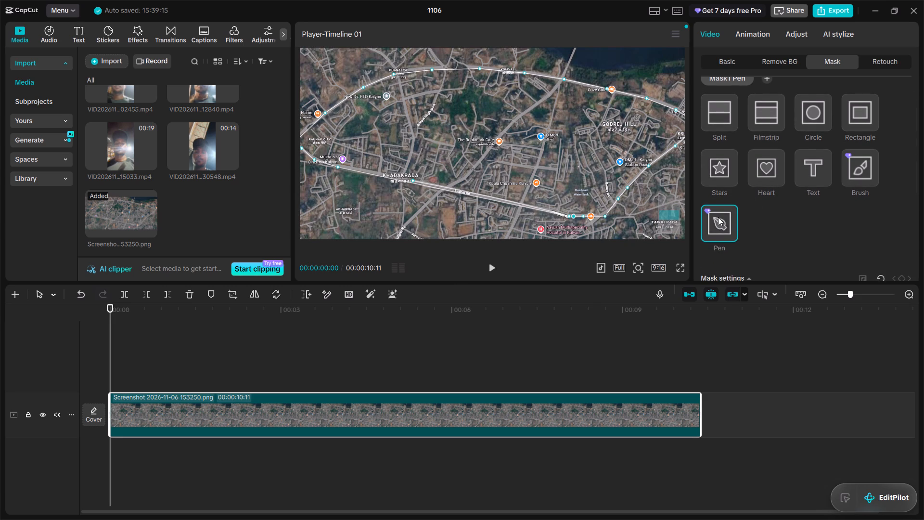
scroll(780, 240, down, 2)
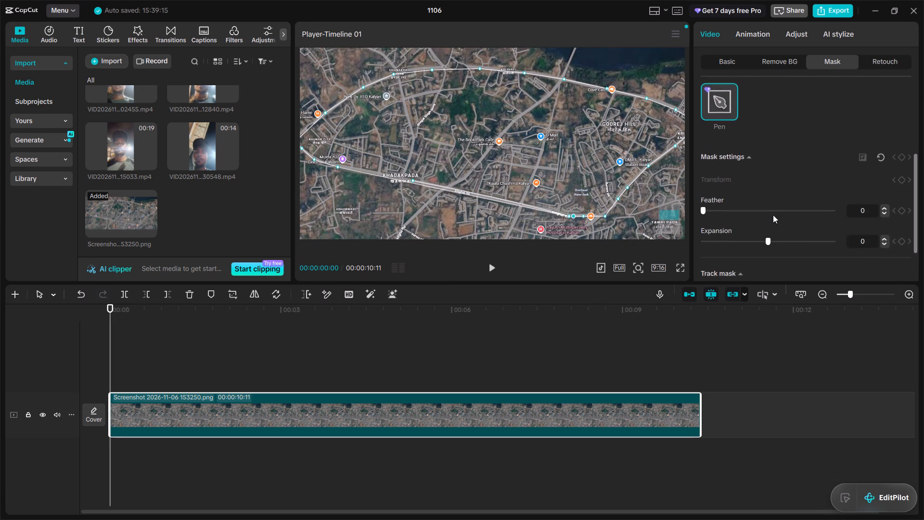
scroll(773, 215, down, 3)
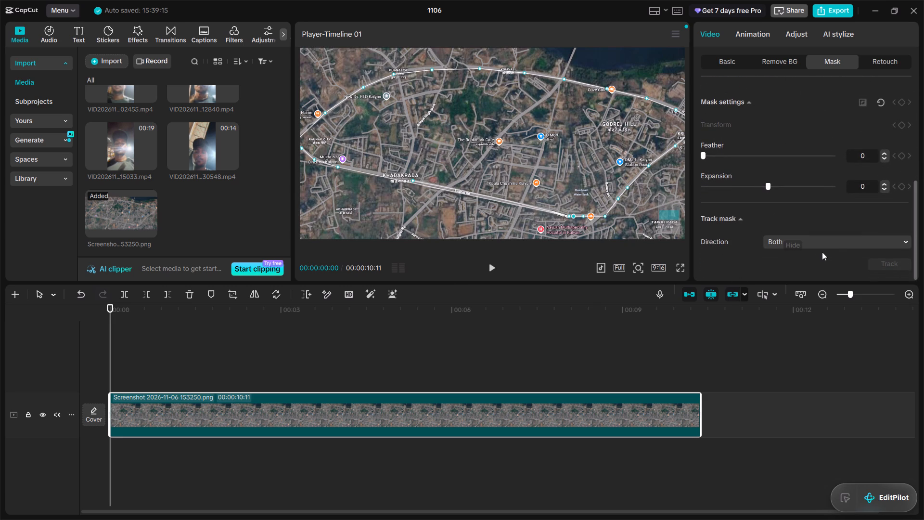
click(833, 239)
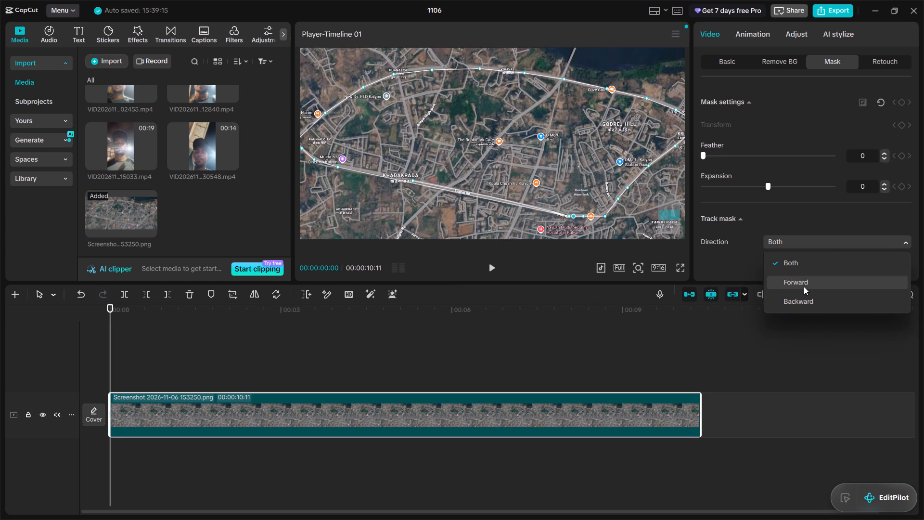
click(807, 297)
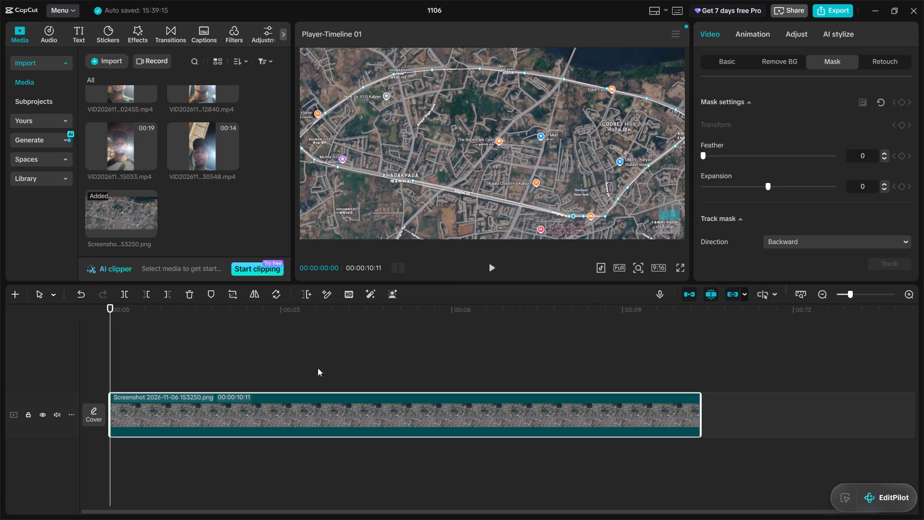
Play the map clip from the start to check the mask path, and bring the playhead back to 00:00:04:14.
click(490, 265)
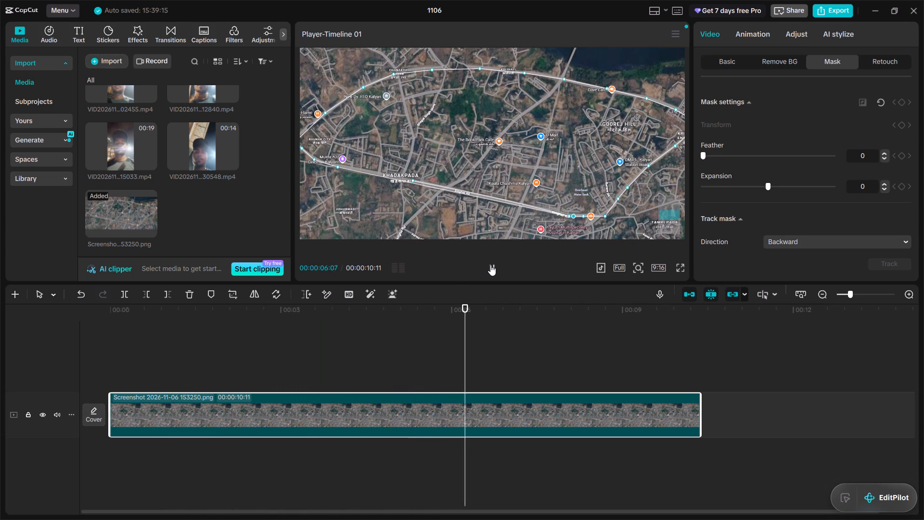
click(490, 265)
scroll(767, 221, down, 1)
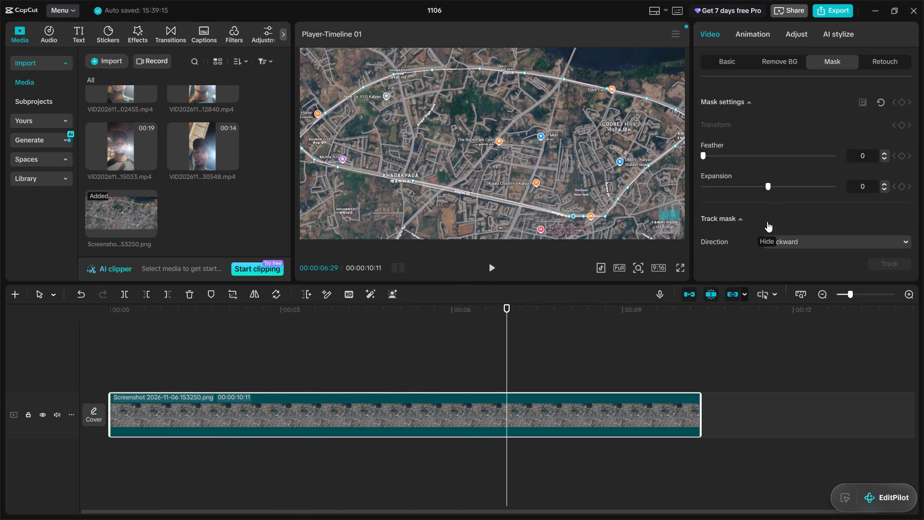
scroll(767, 221, down, 1)
scroll(742, 239, up, 5)
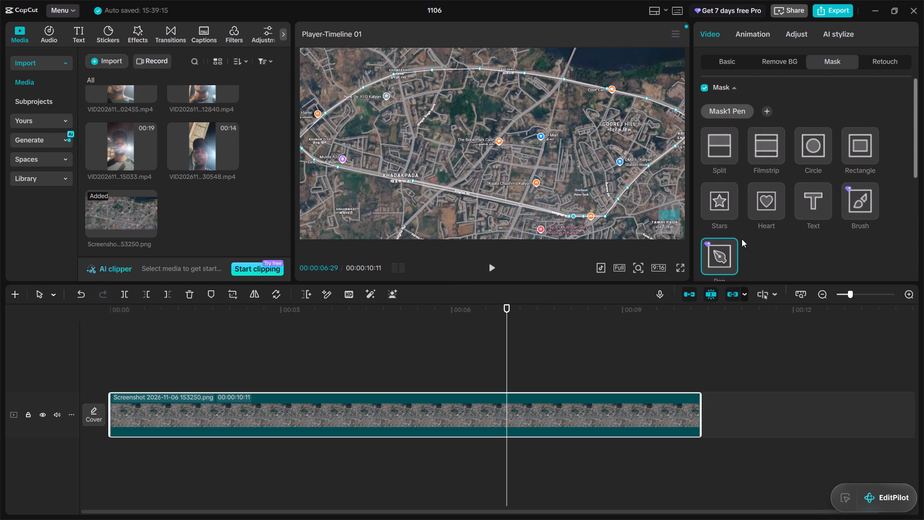
drag(510, 348, 364, 322)
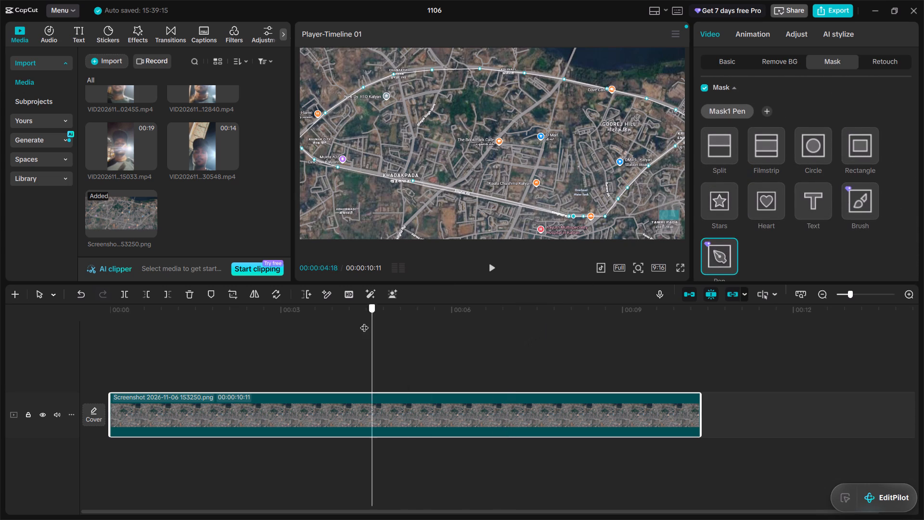
Add a mask point on the main road southeast of Khadakpada and move it to the path's starting point west of the orange marker.
click(489, 197)
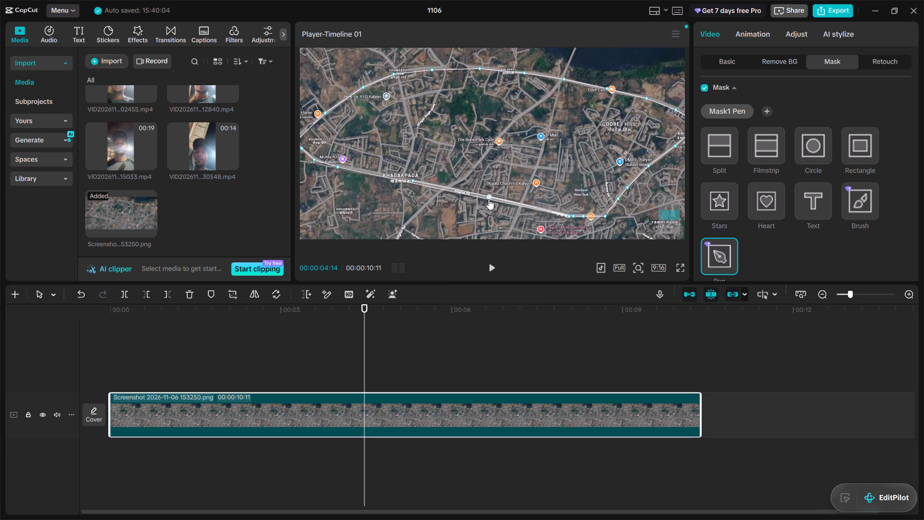
drag(488, 199, 594, 227)
drag(594, 227, 568, 216)
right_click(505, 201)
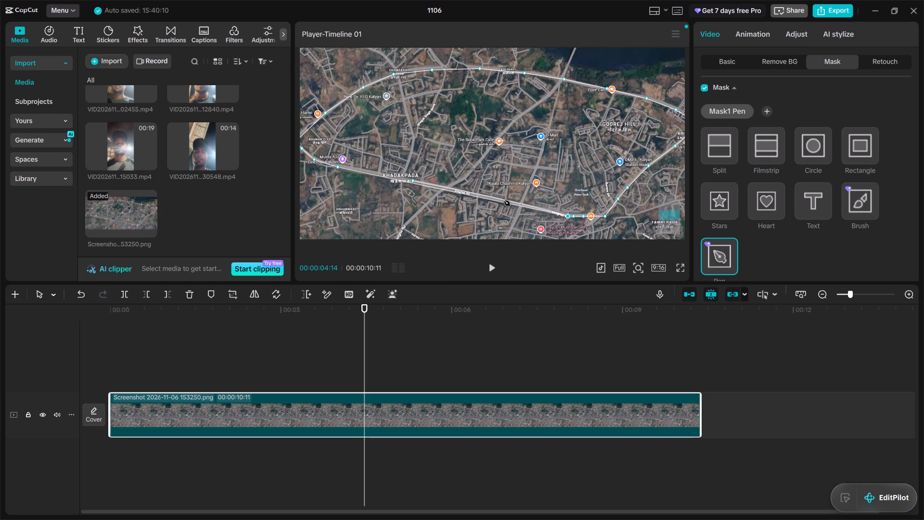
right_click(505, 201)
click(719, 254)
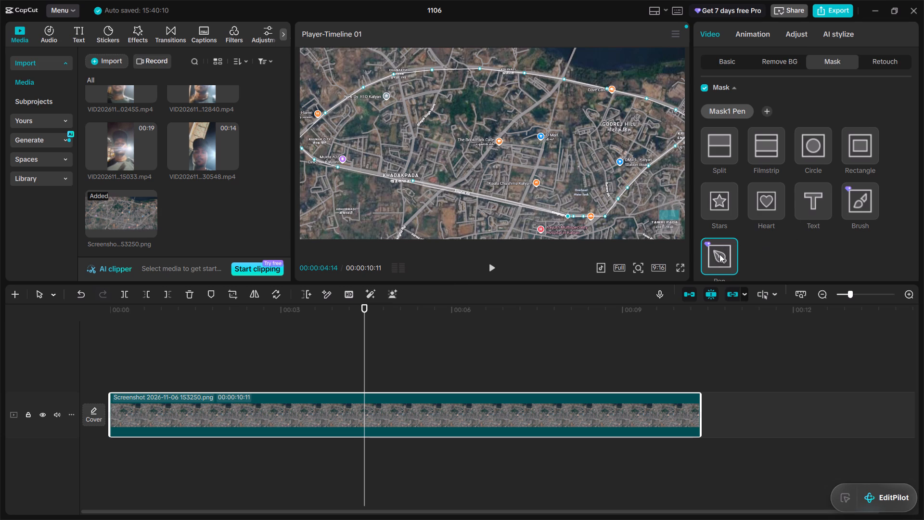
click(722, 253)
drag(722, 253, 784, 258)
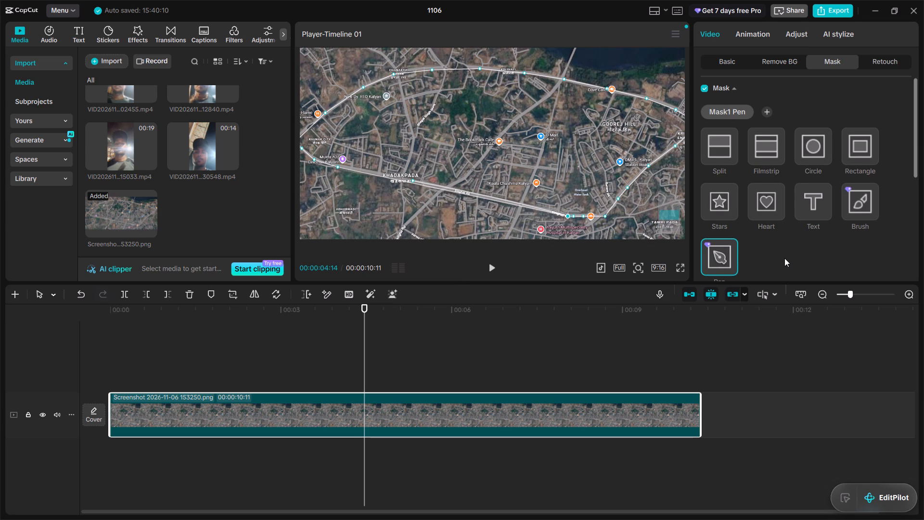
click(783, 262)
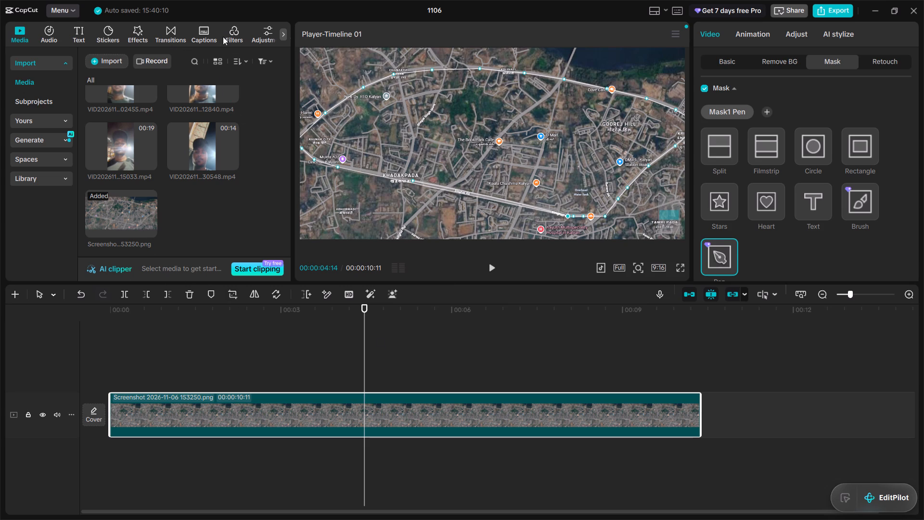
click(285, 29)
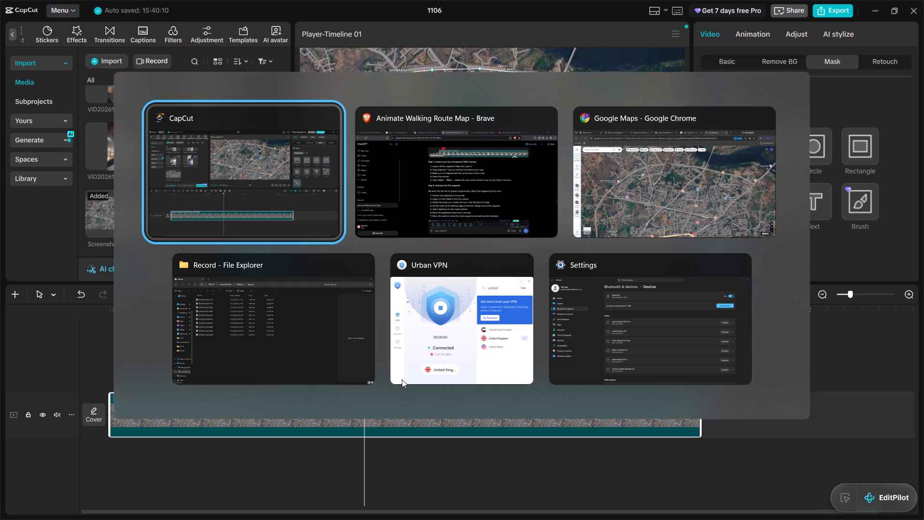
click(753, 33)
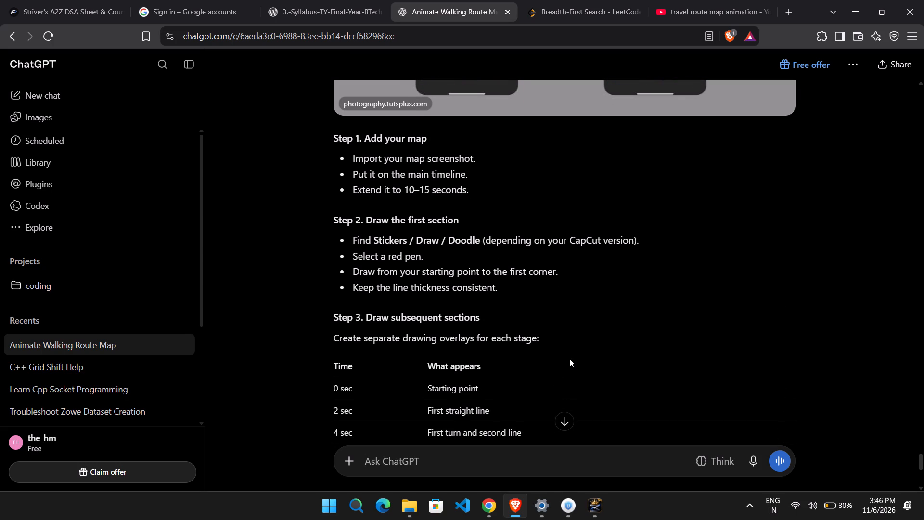
scroll(569, 359, down, 1)
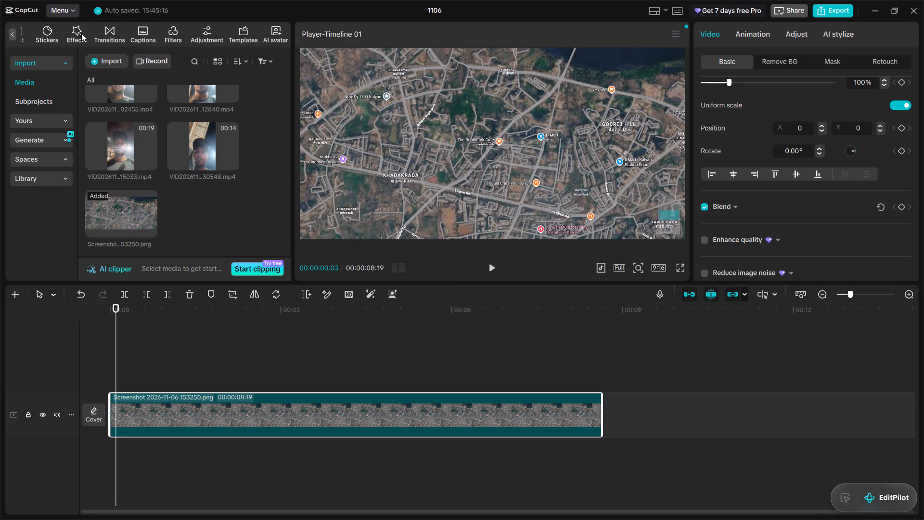
Add a line shape from the sticker library's shapes above the map clip at 00:00:00:03.
click(40, 34)
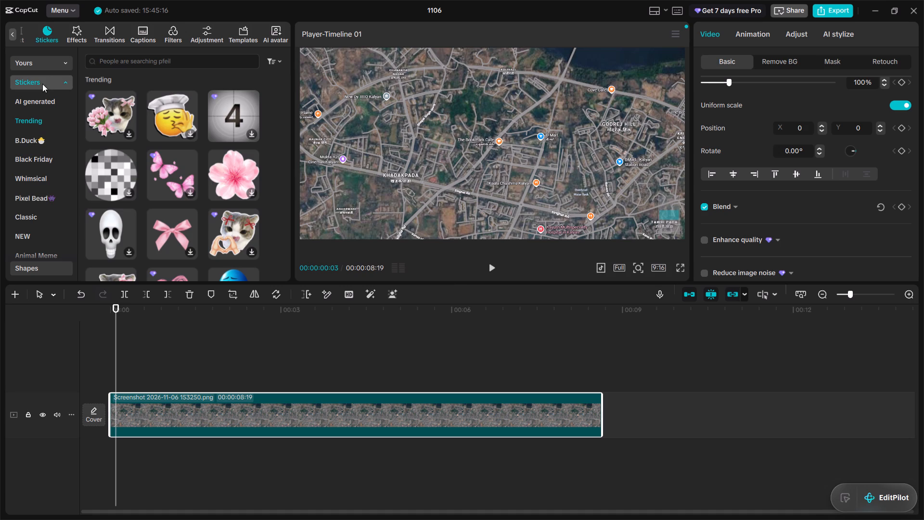
scroll(45, 145, down, 4)
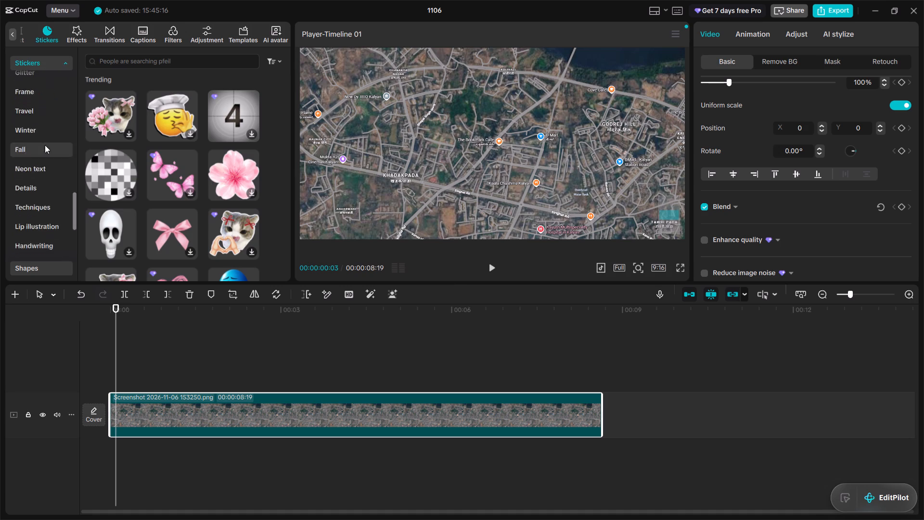
scroll(45, 145, down, 2)
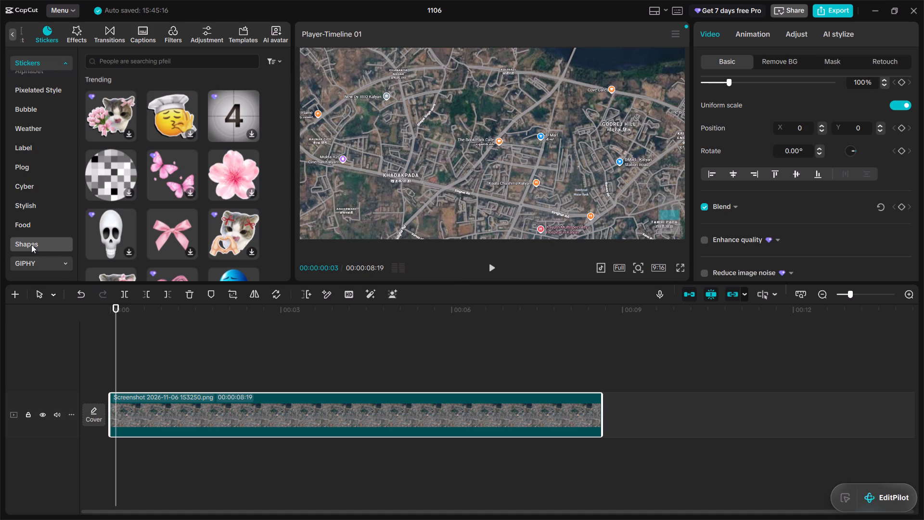
click(31, 245)
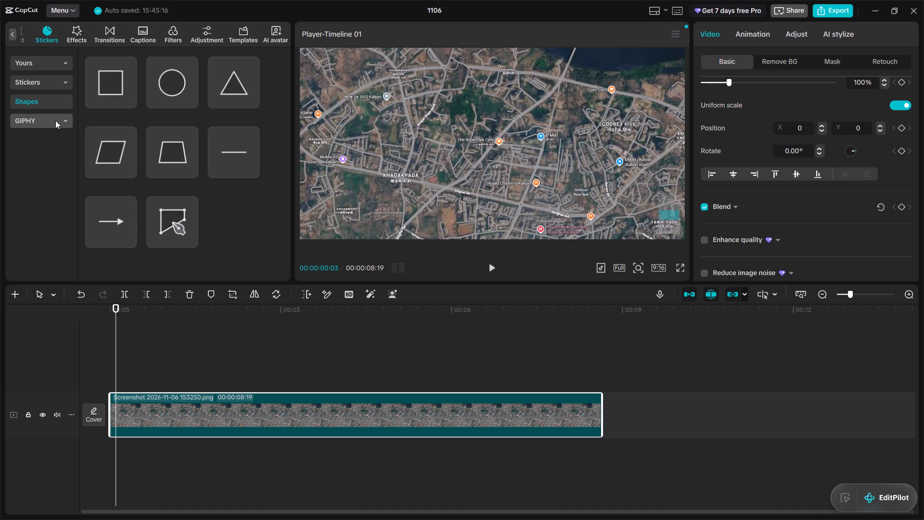
click(56, 63)
click(56, 63)
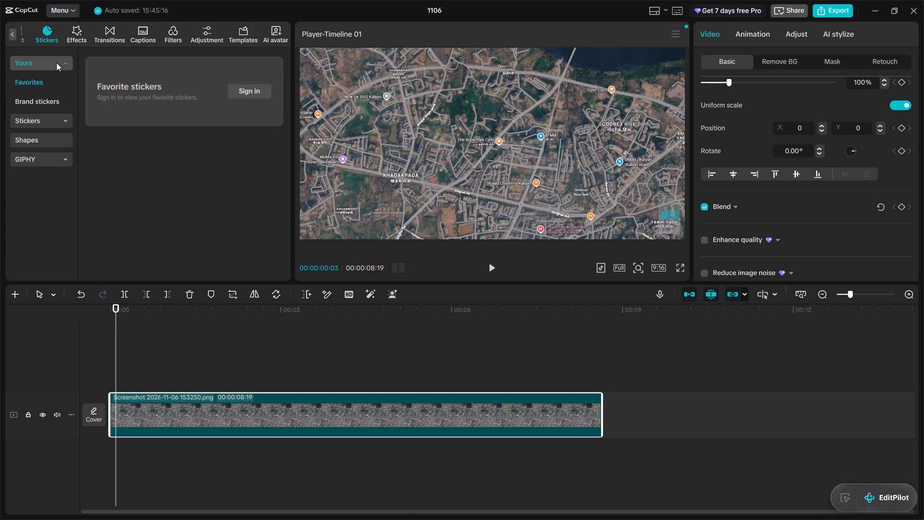
click(59, 118)
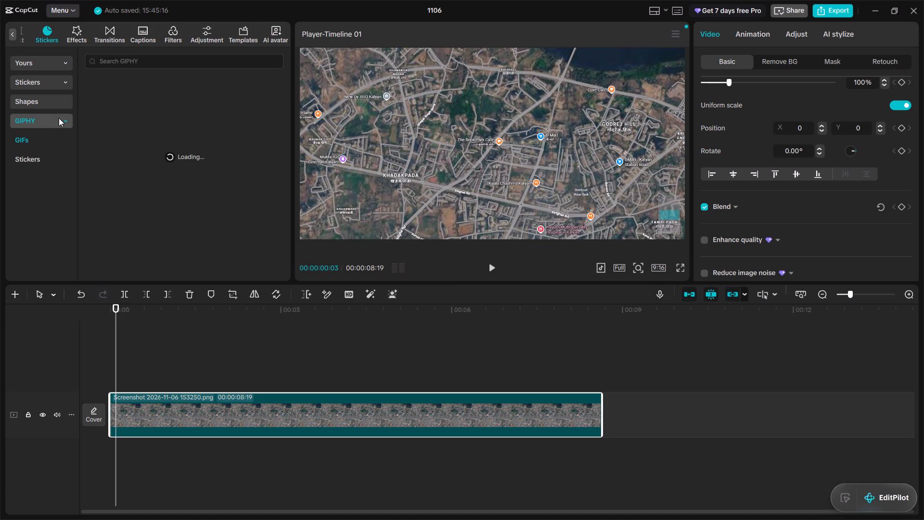
click(59, 118)
click(61, 100)
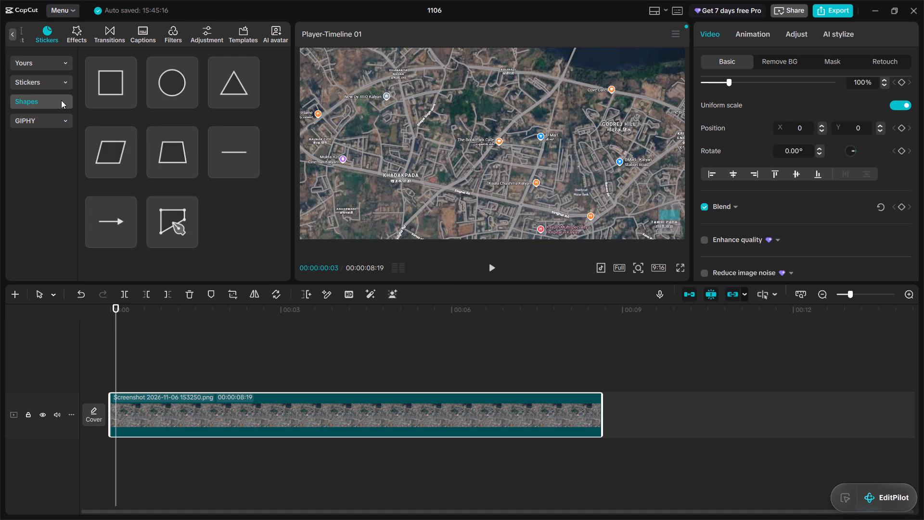
click(249, 168)
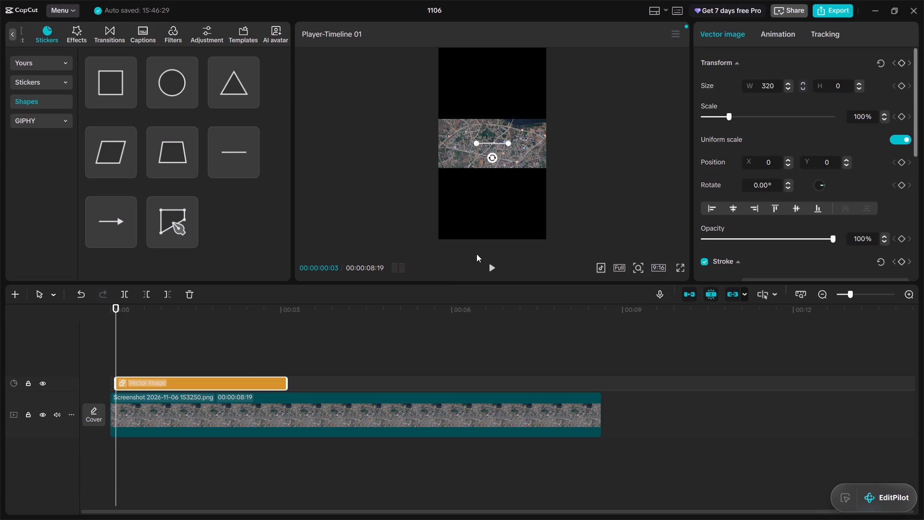
Place the line's endpoints along the diagonal road southeast of Khadakpada, sized about 298 by 67 at position X 77, Y -289.
ctrl+scroll(482, 155, up, 8)
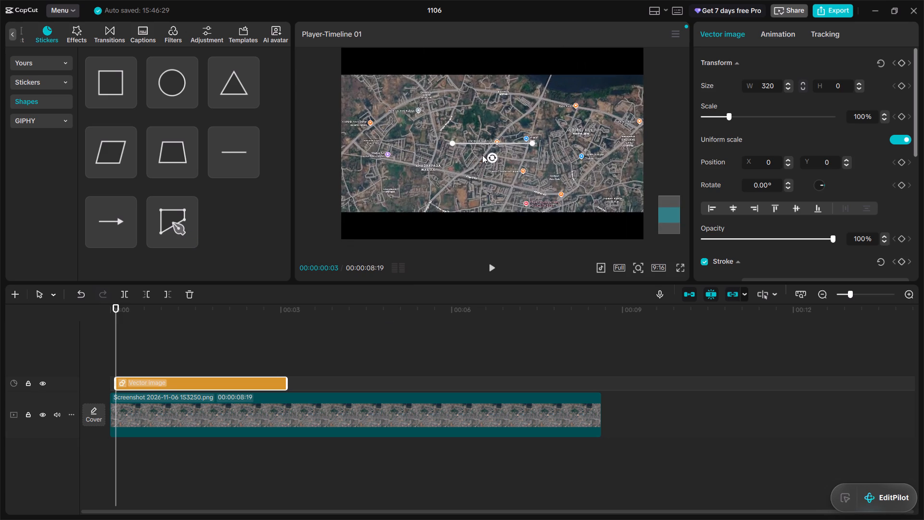
ctrl+scroll(482, 155, up, 2)
drag(437, 143, 450, 168)
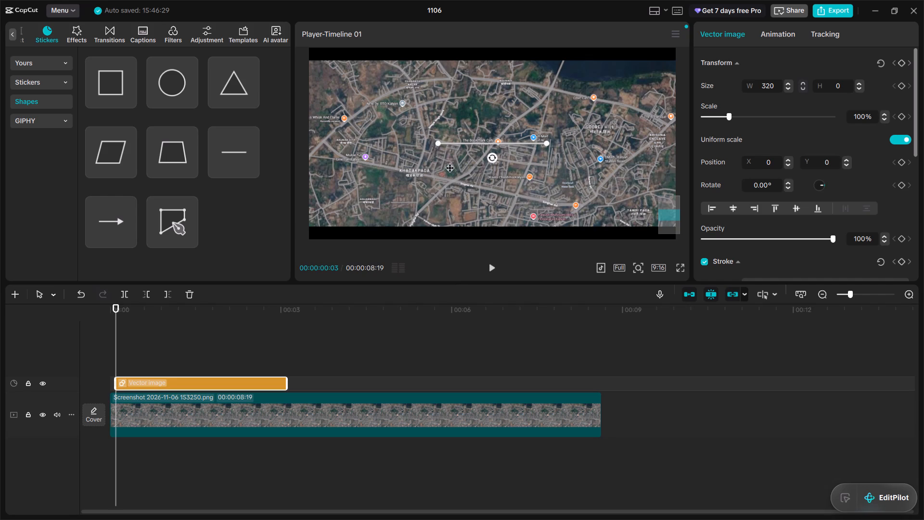
drag(450, 168, 455, 181)
drag(546, 143, 559, 204)
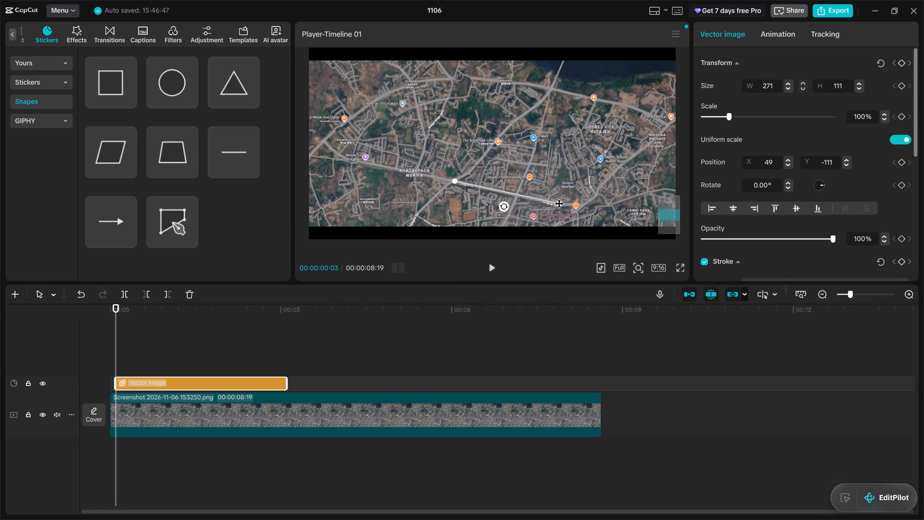
drag(559, 204, 556, 204)
drag(556, 204, 556, 204)
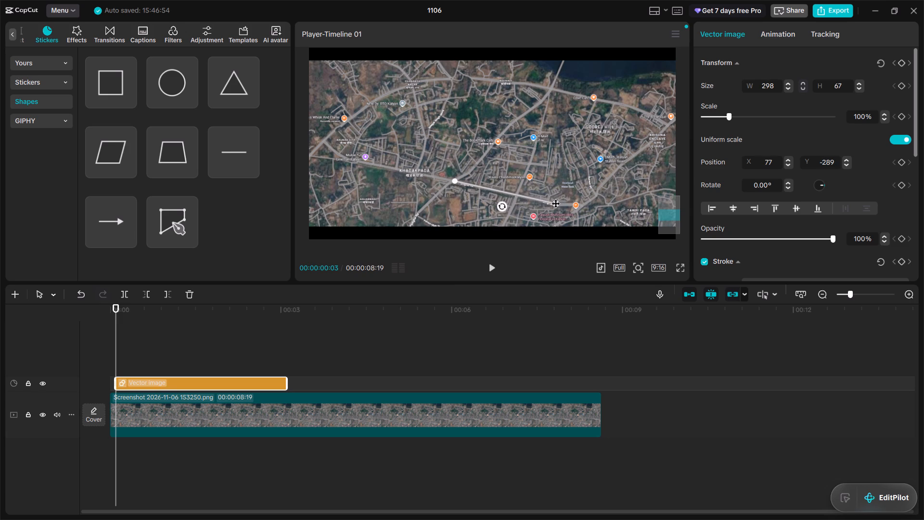
scroll(878, 95, up, 1)
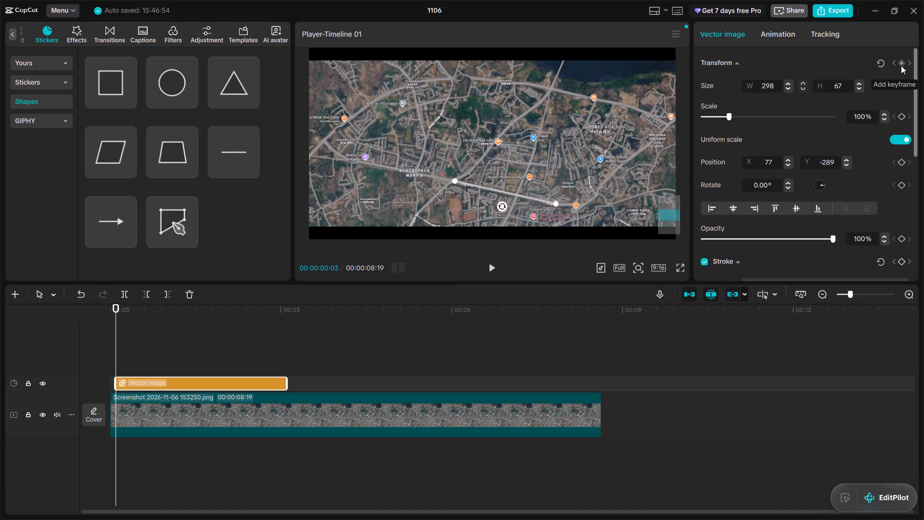
Add a Transform keyframe to the line at 00:00:00:03.
click(901, 65)
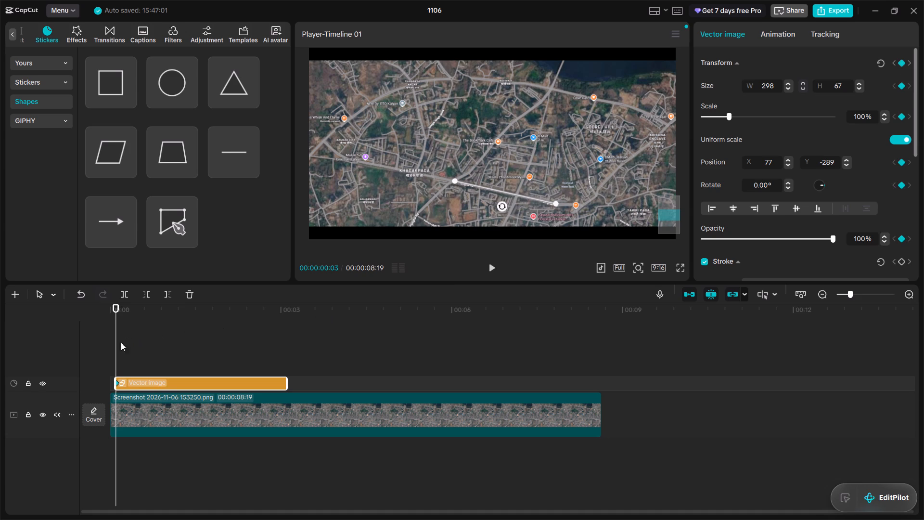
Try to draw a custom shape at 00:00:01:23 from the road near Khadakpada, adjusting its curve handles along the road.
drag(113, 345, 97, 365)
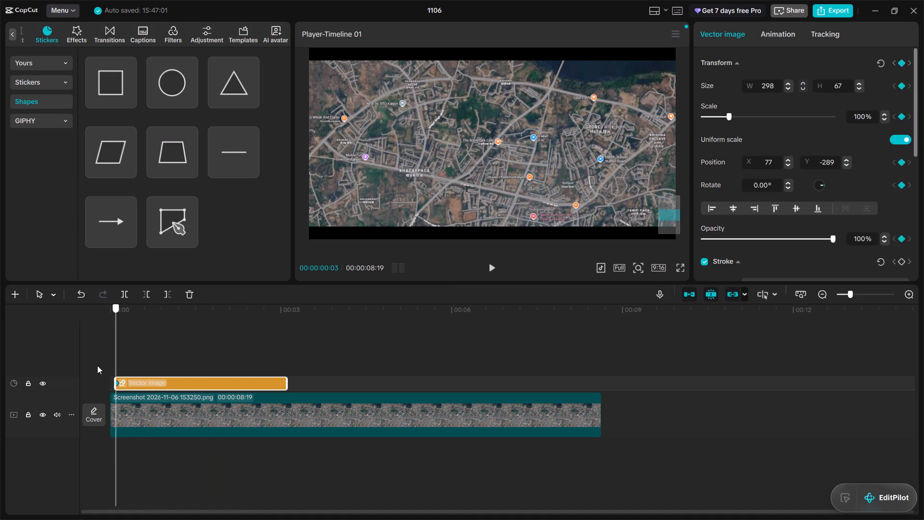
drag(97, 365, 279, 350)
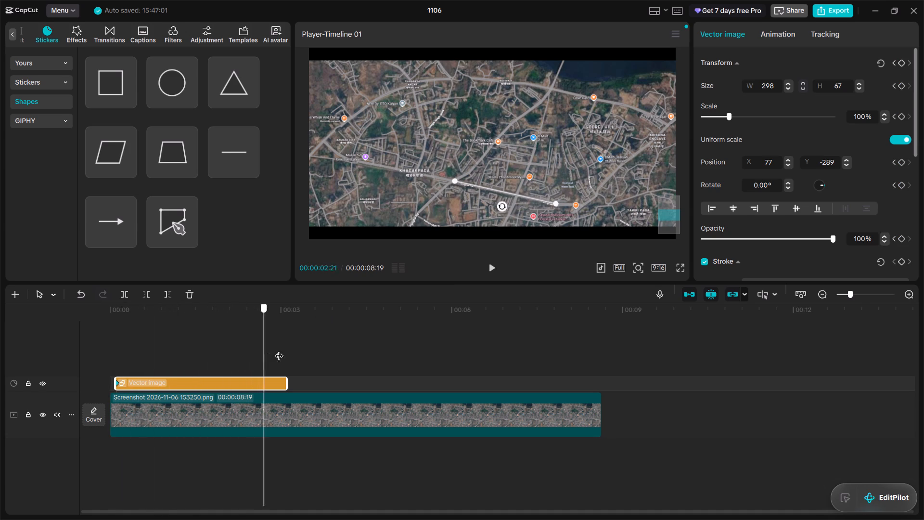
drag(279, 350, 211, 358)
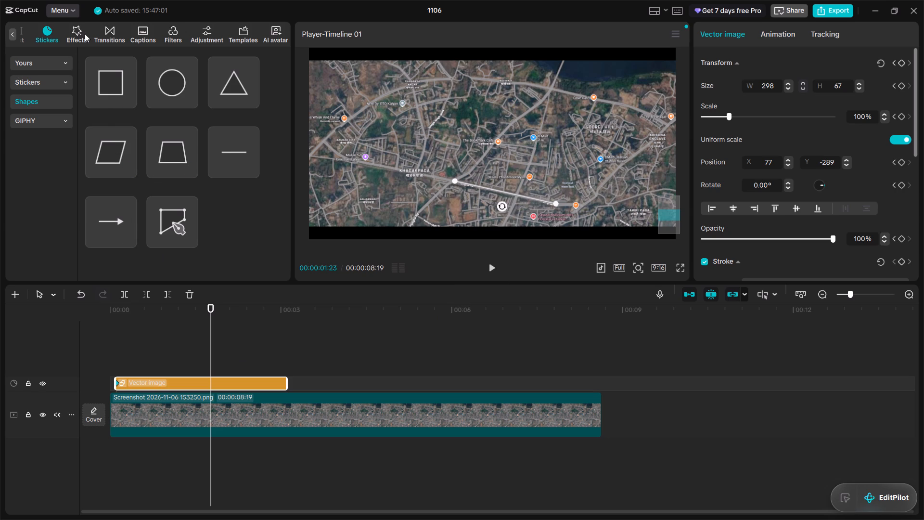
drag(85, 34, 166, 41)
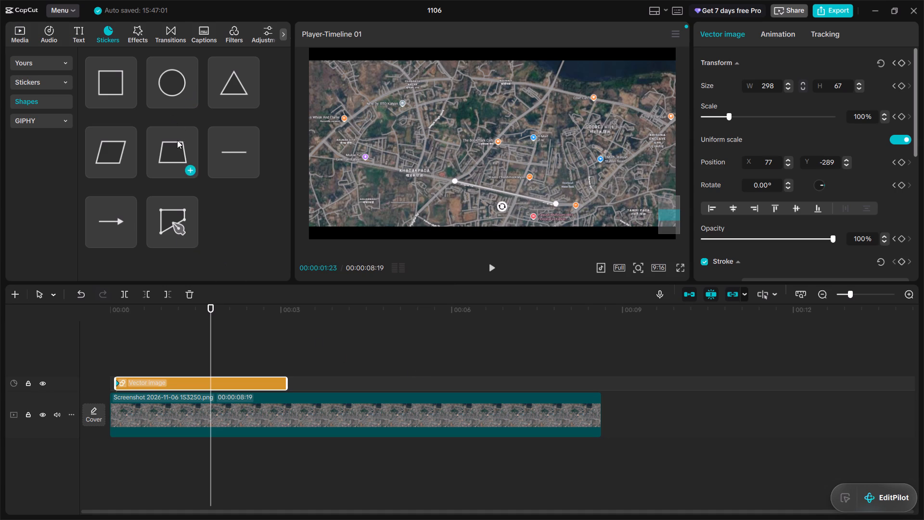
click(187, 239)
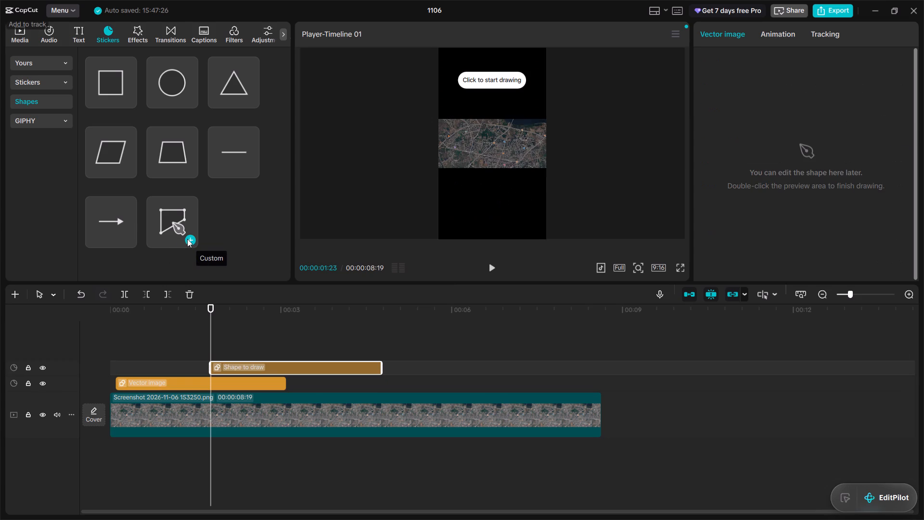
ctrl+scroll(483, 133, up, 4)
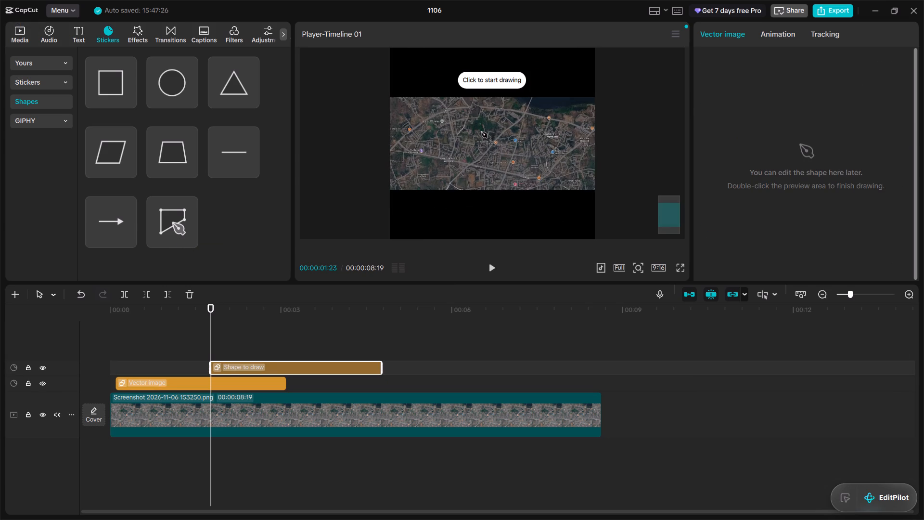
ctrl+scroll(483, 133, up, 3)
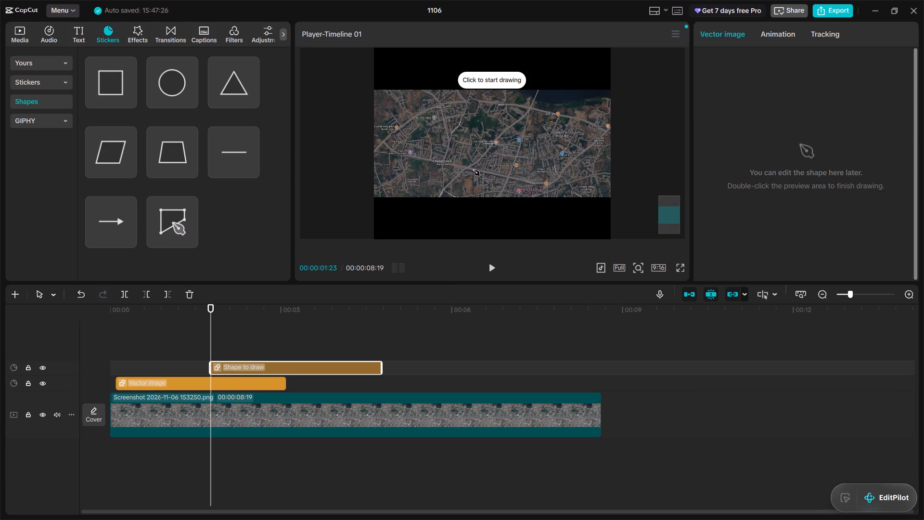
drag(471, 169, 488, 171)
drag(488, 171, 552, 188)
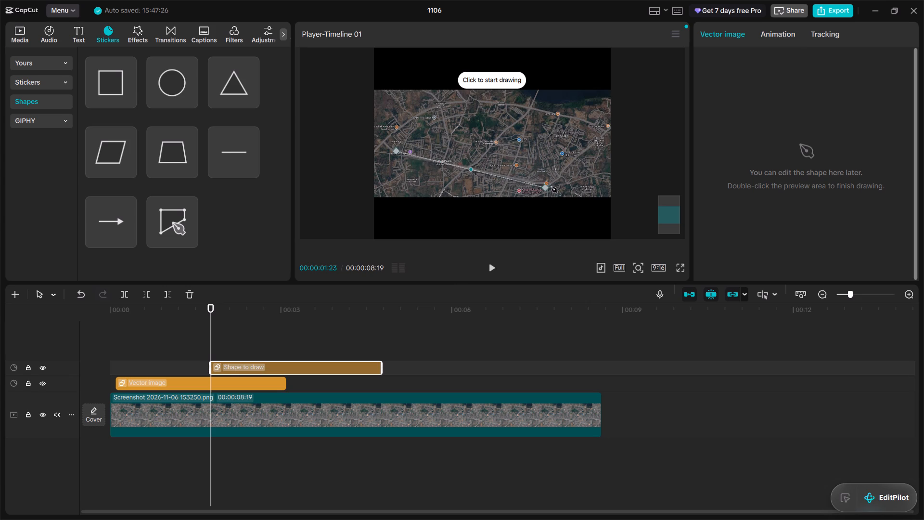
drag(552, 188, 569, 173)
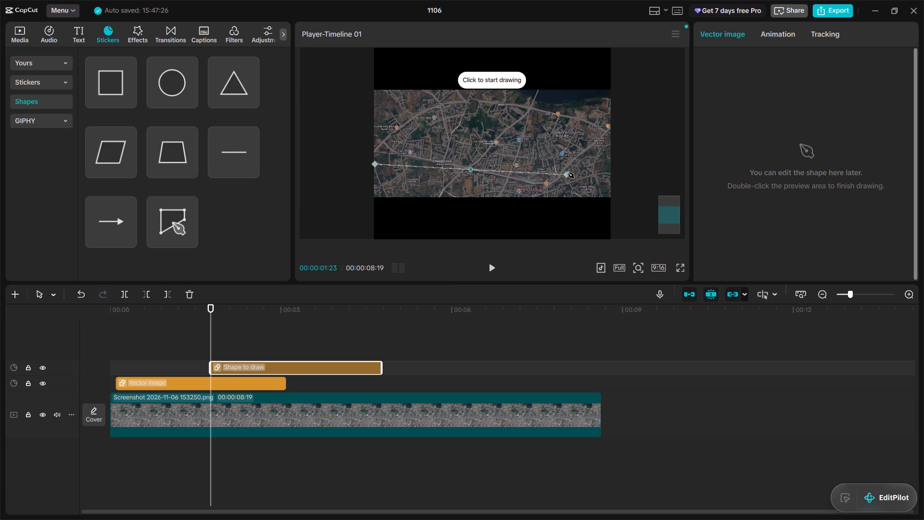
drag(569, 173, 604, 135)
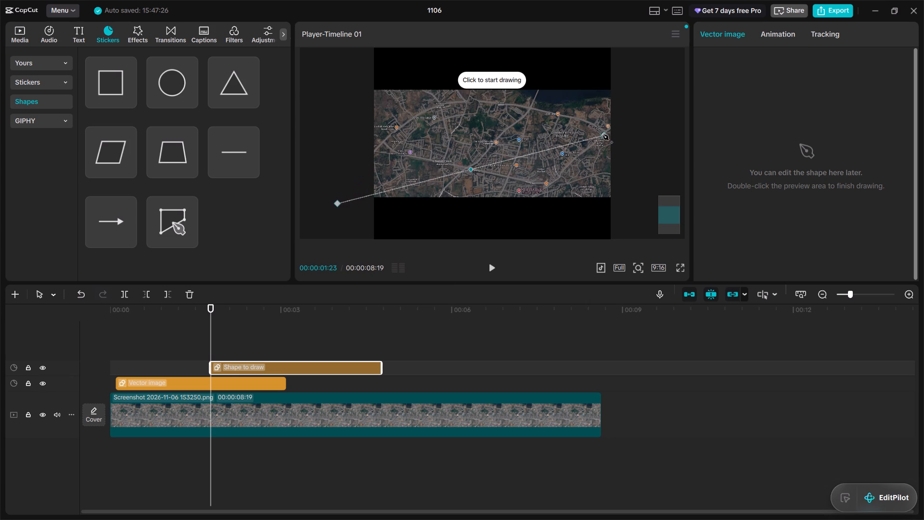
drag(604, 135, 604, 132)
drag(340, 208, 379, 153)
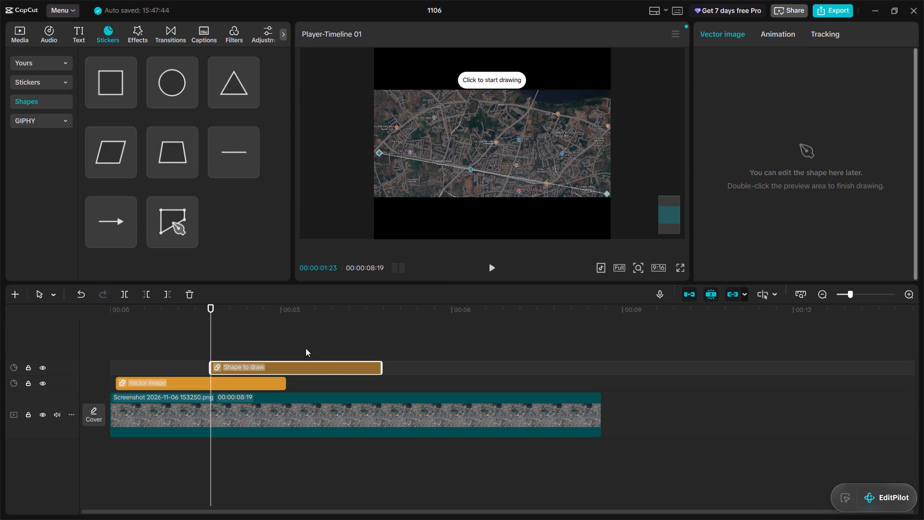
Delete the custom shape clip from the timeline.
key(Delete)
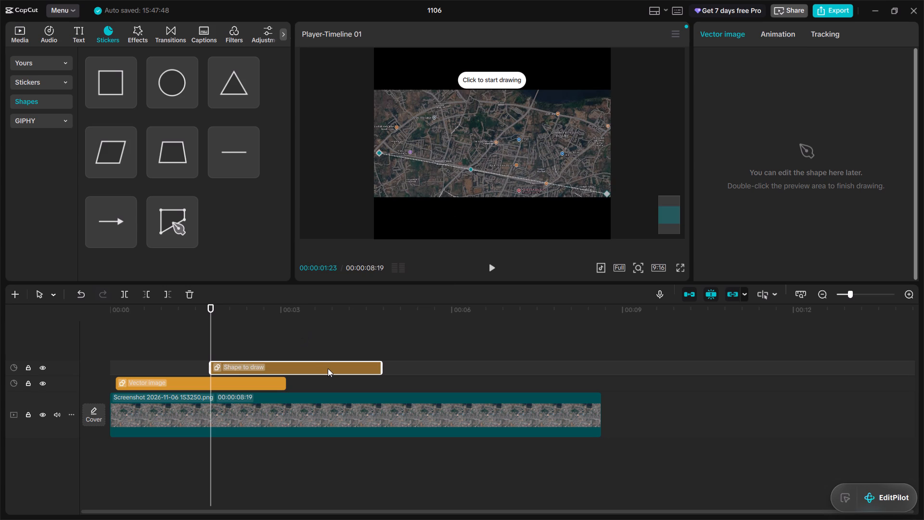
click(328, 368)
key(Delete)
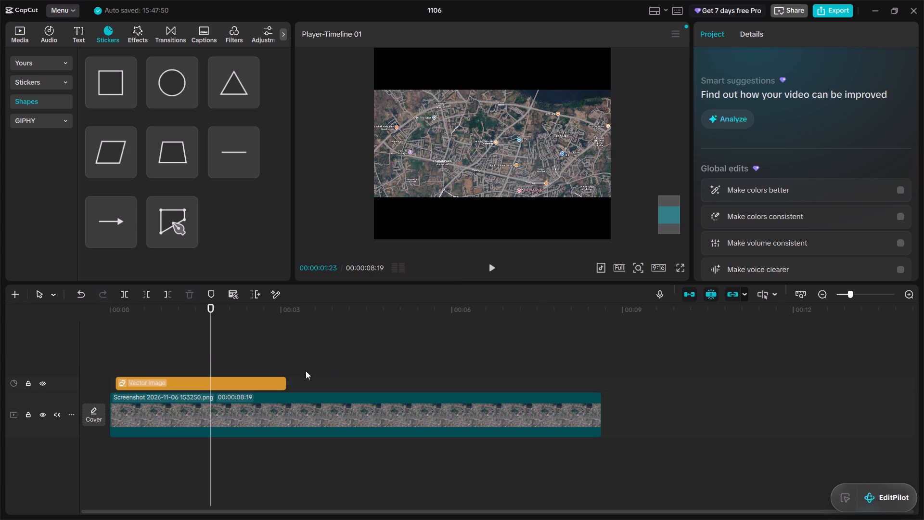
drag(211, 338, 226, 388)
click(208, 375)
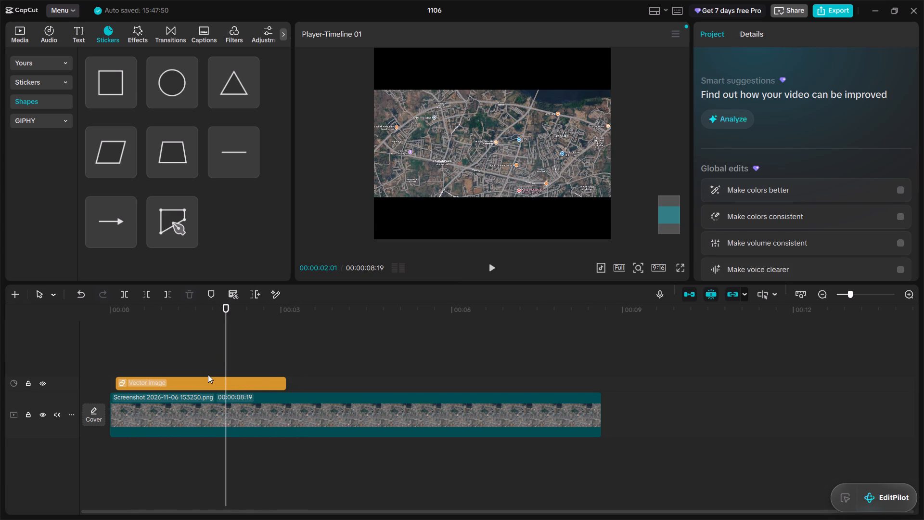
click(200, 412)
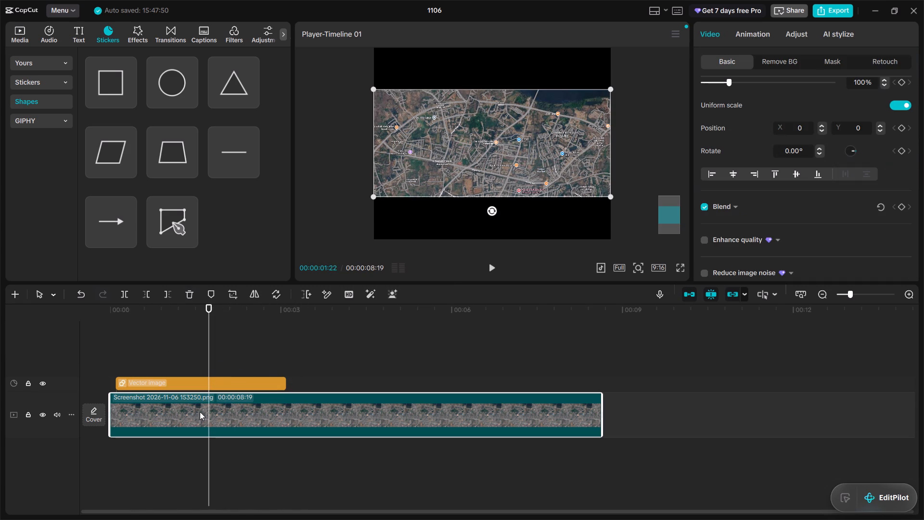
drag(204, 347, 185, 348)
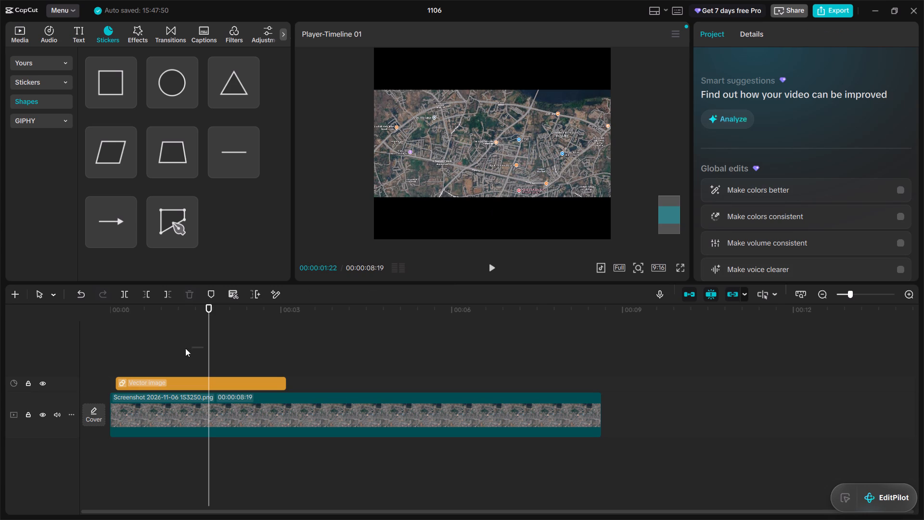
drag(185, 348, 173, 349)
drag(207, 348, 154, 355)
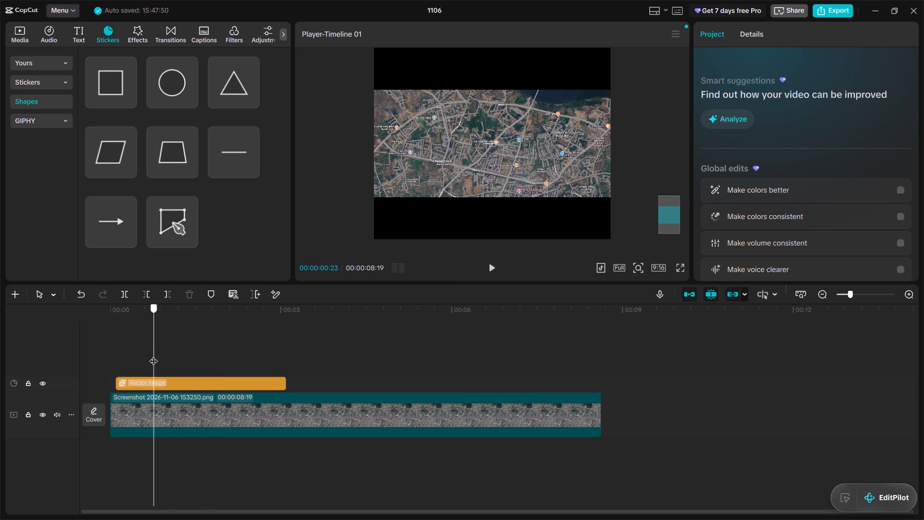
Set the line's stroke color to pure red, FF0000.
click(189, 378)
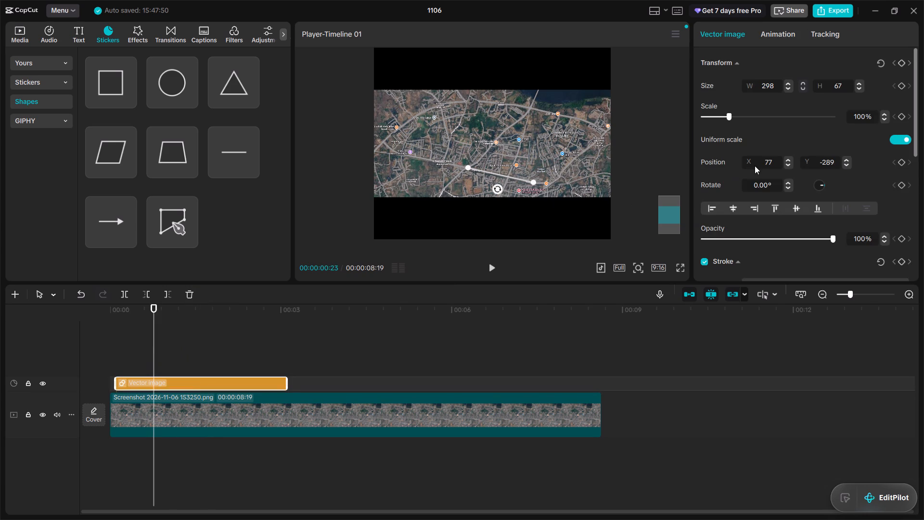
scroll(794, 169, down, 4)
click(788, 184)
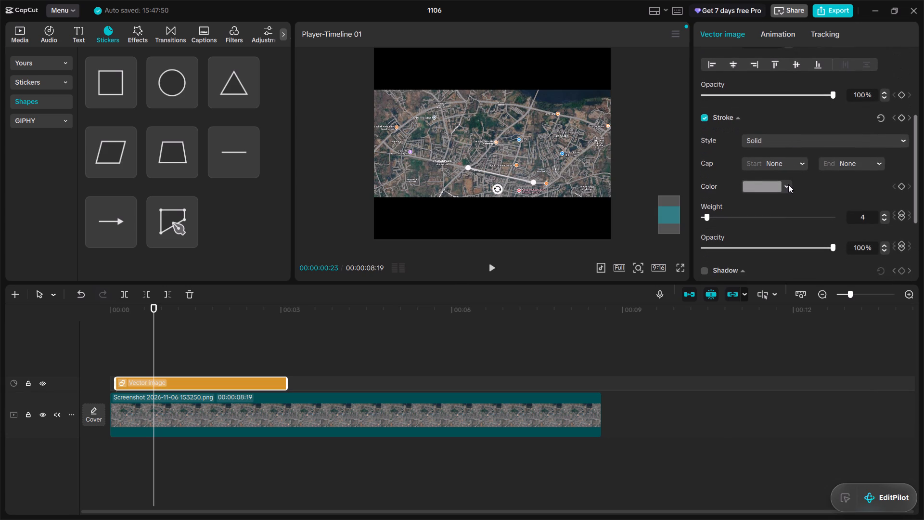
click(843, 210)
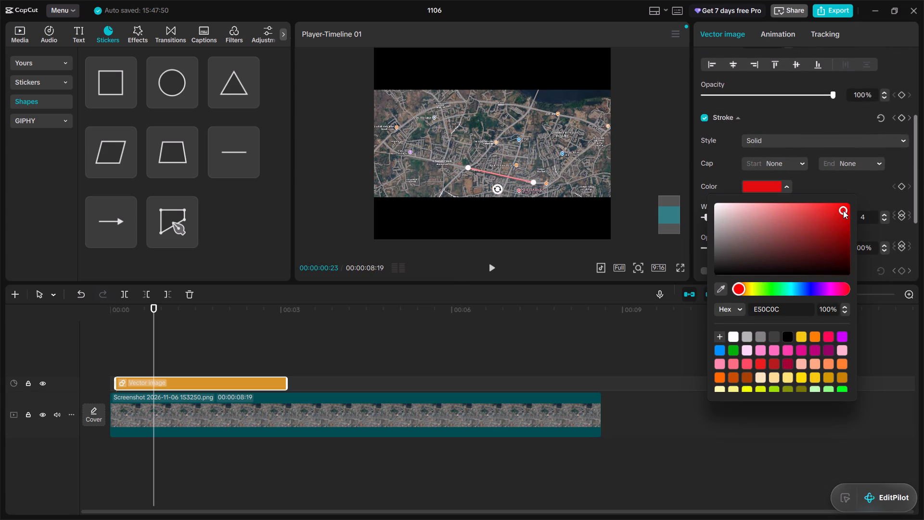
drag(843, 207, 851, 196)
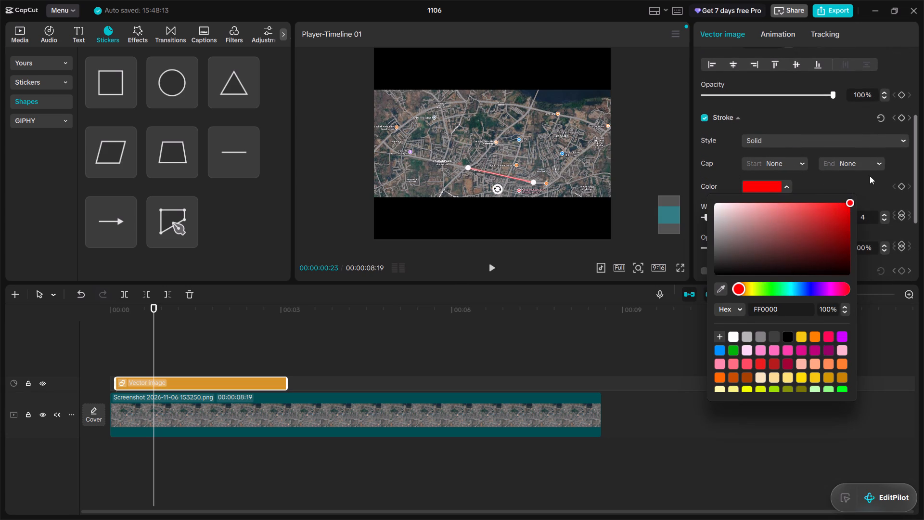
click(866, 186)
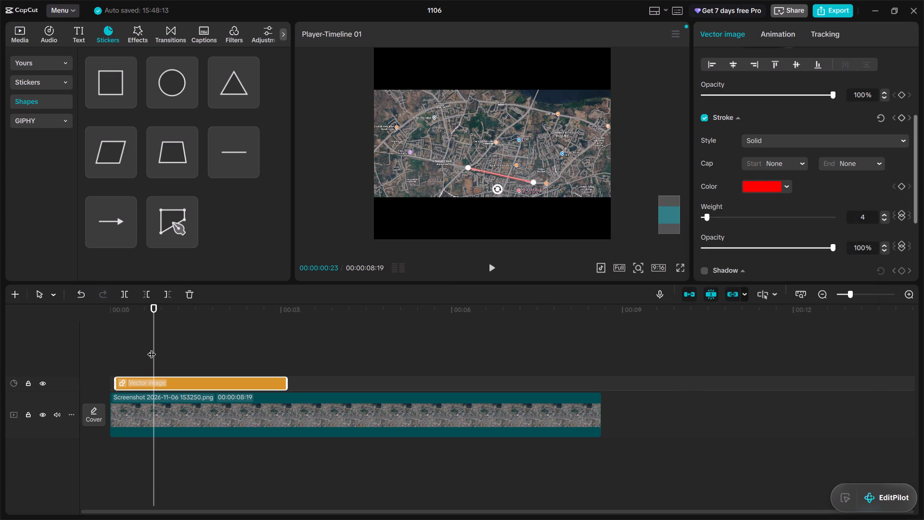
At 00:00:00:06, shorten the line from its southeast end to about 67 by 19, at about X -154, Y -241.
drag(154, 348, 122, 351)
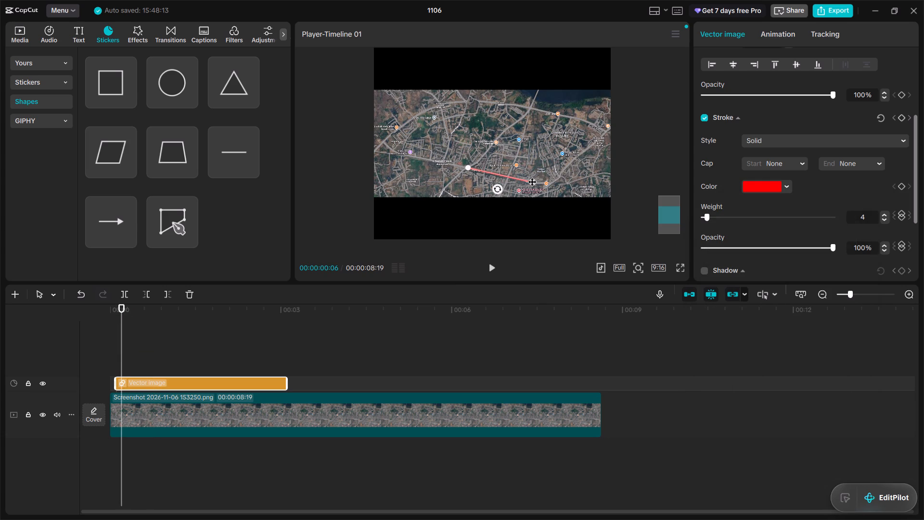
drag(532, 182, 483, 172)
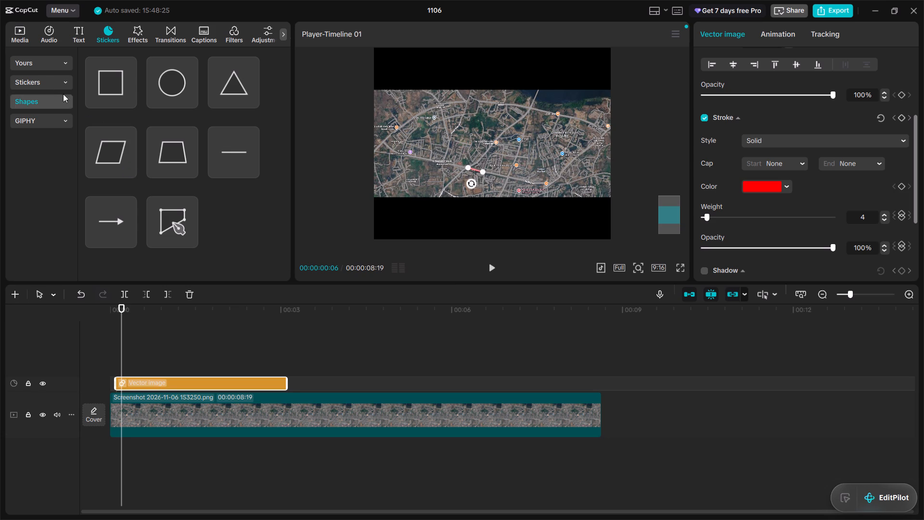
Look through the GIPHY stickers, the selection modes and the line's stroke and shadow settings for a drawing option.
click(54, 113)
click(54, 117)
click(34, 158)
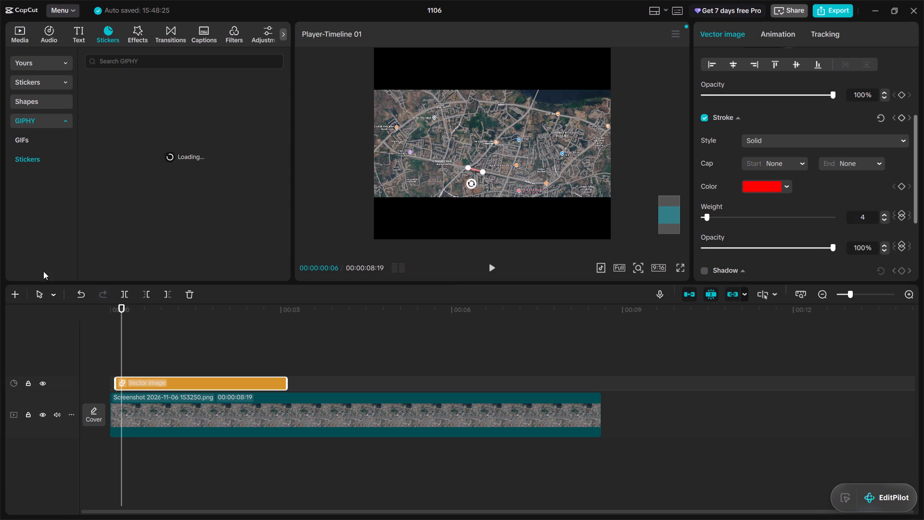
click(55, 294)
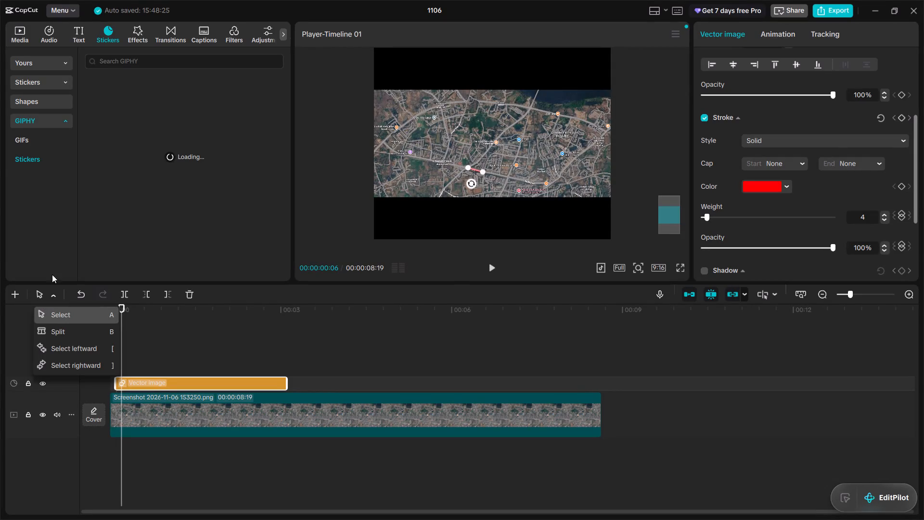
click(40, 227)
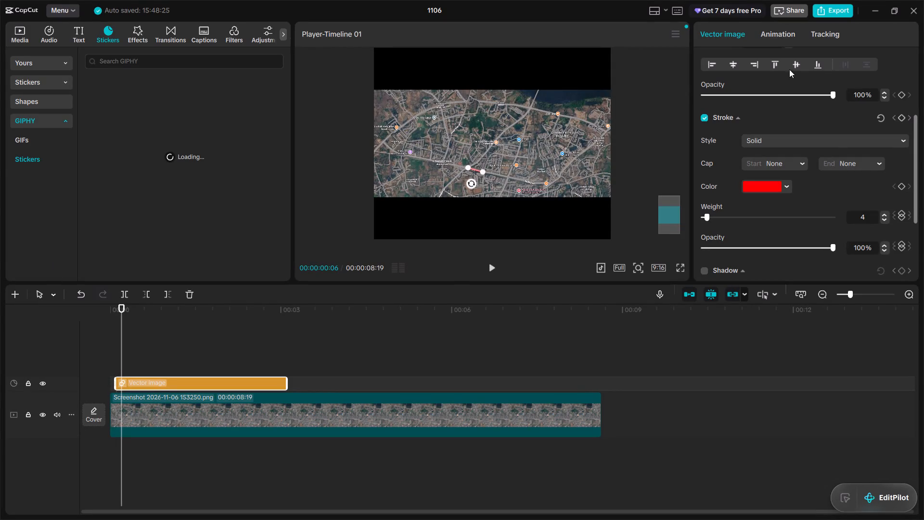
scroll(764, 155, down, 6)
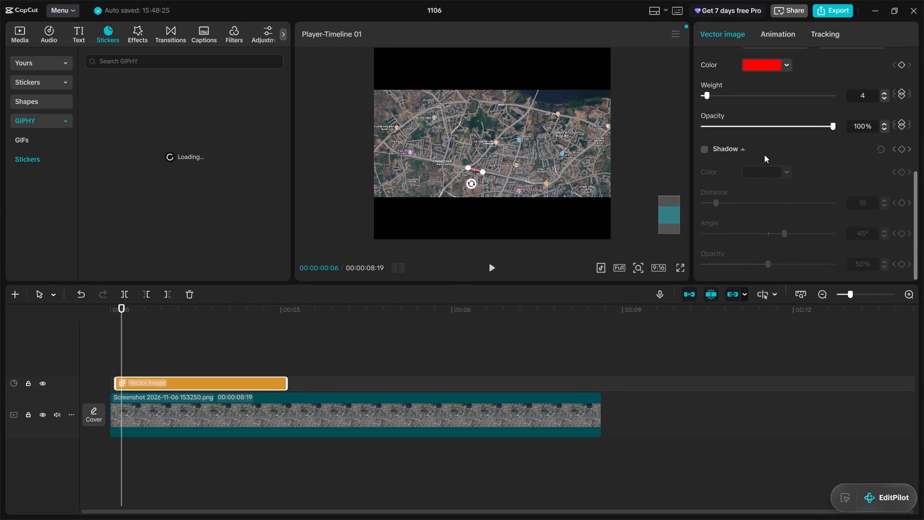
scroll(764, 155, down, 2)
scroll(764, 155, up, 5)
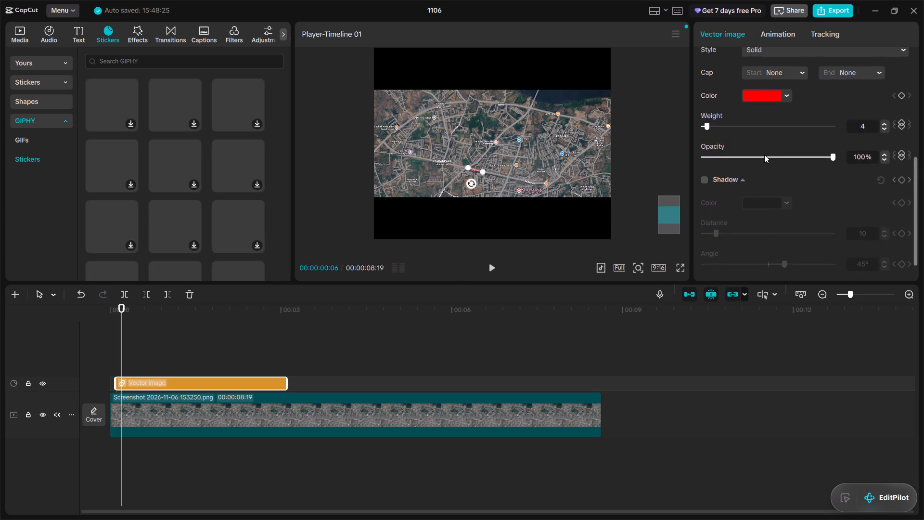
scroll(764, 155, up, 2)
scroll(172, 189, down, 4)
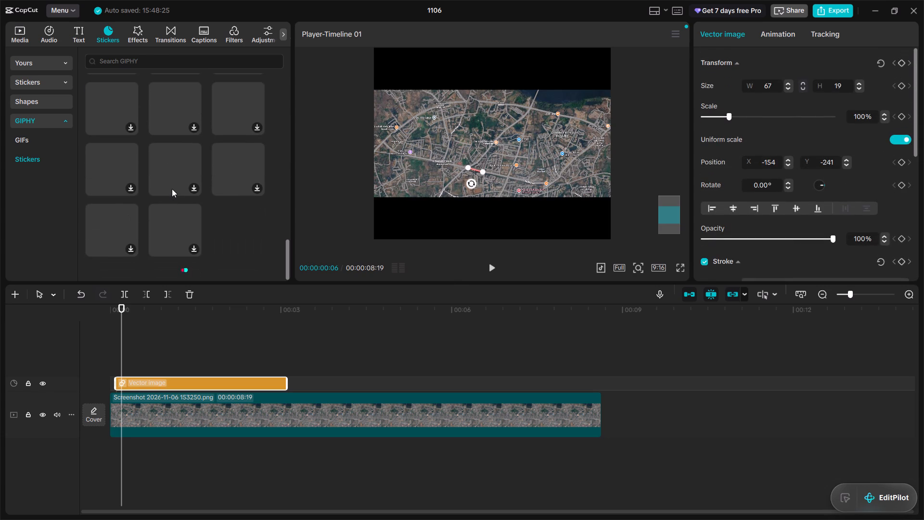
scroll(172, 189, up, 7)
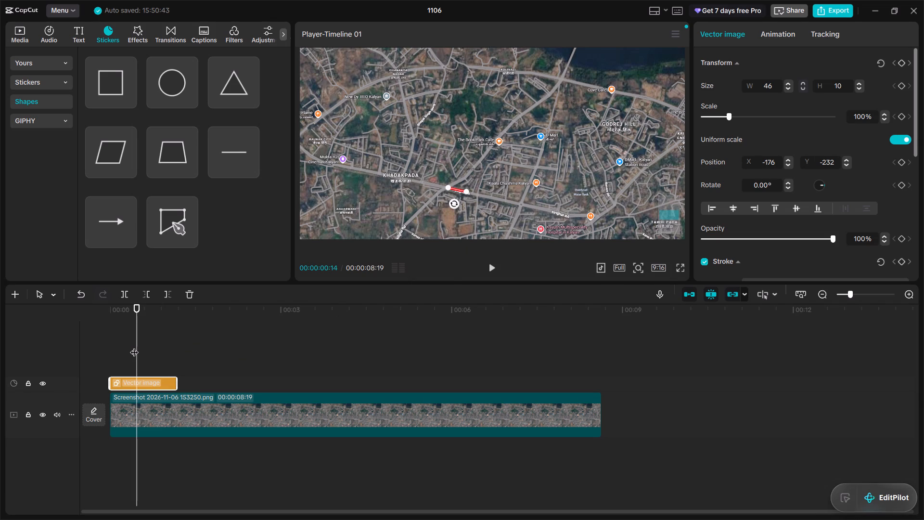
Back in CapCut, return the playhead to 0 seconds and extend the line clip to about 2 seconds.
drag(137, 346, 75, 359)
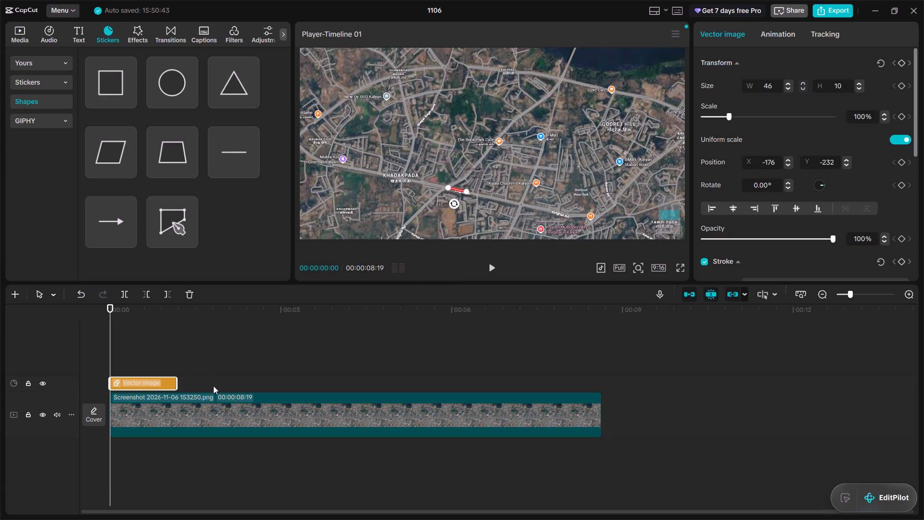
drag(180, 387, 220, 399)
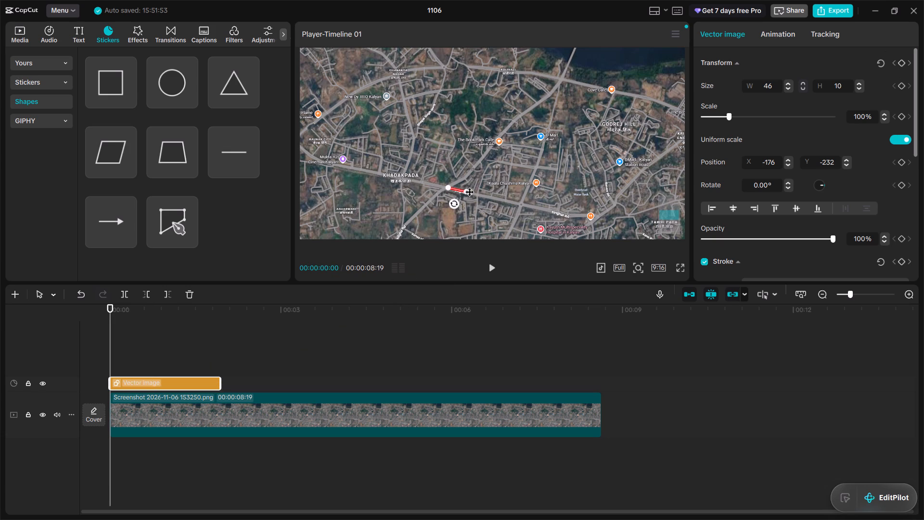
At 0 seconds, shrink the line to about 6 × 1 at its starting point and add a Transform keyframe.
drag(470, 192, 449, 189)
drag(449, 189, 450, 187)
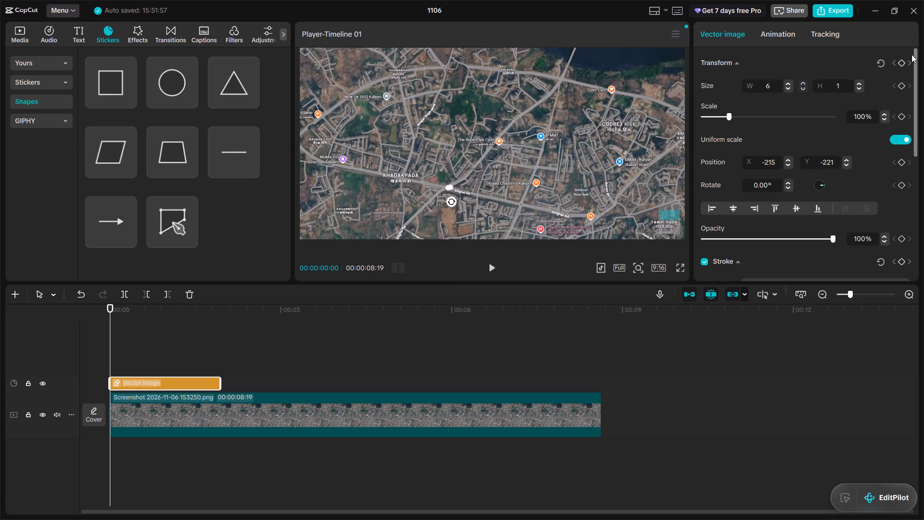
click(900, 60)
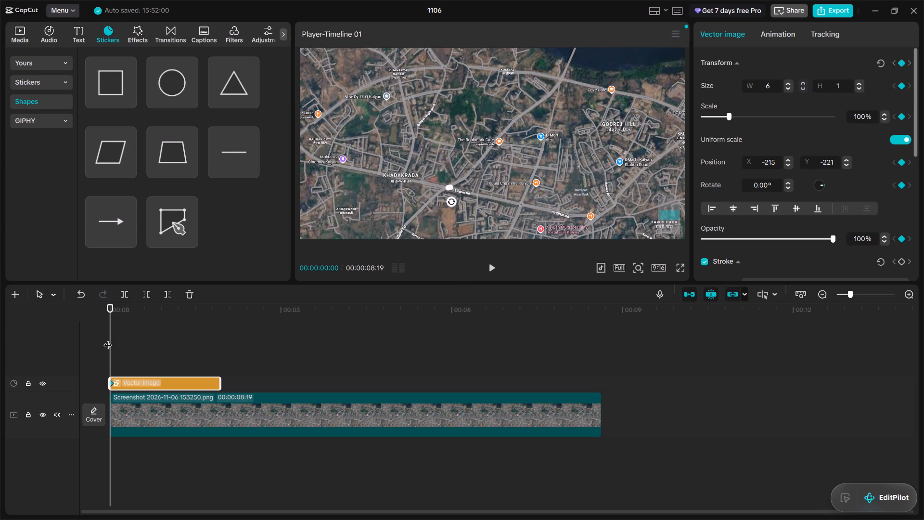
Place the playhead at 00:00:02:00 and extend the end of the line clip slightly past it.
drag(108, 339, 205, 358)
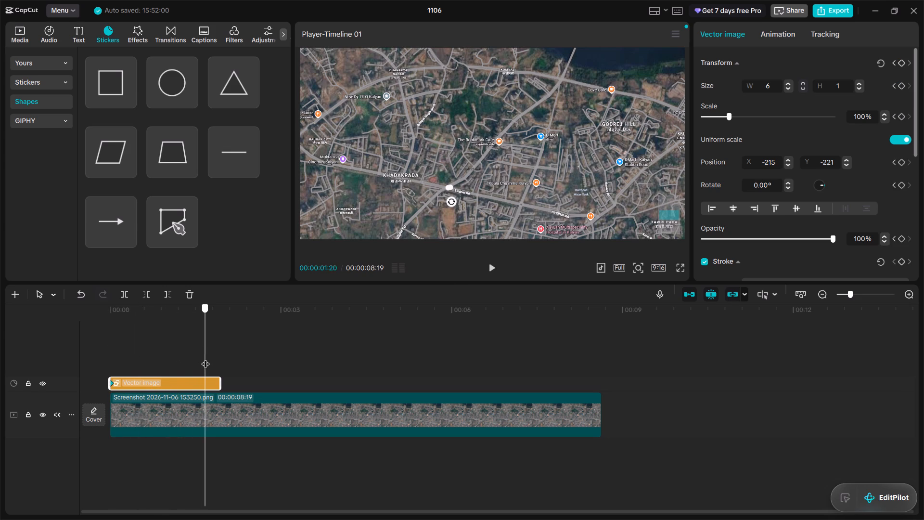
drag(205, 358, 209, 358)
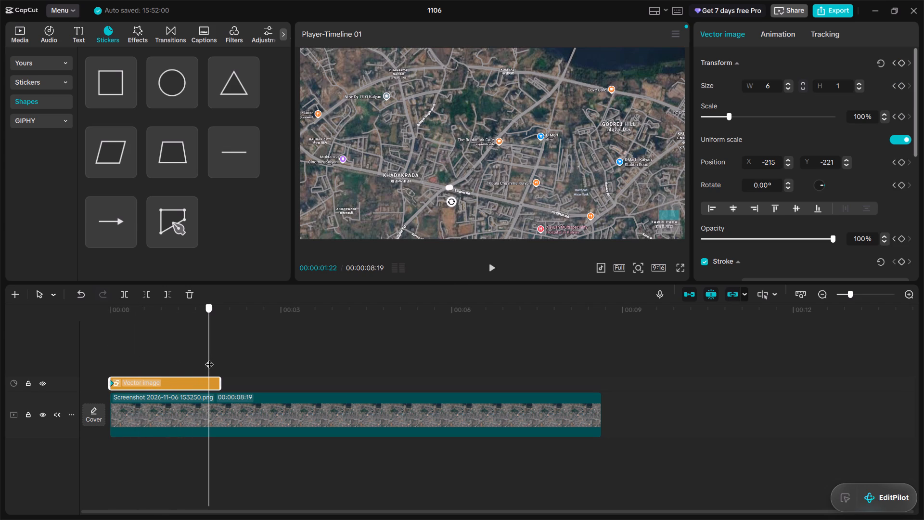
drag(209, 358, 217, 359)
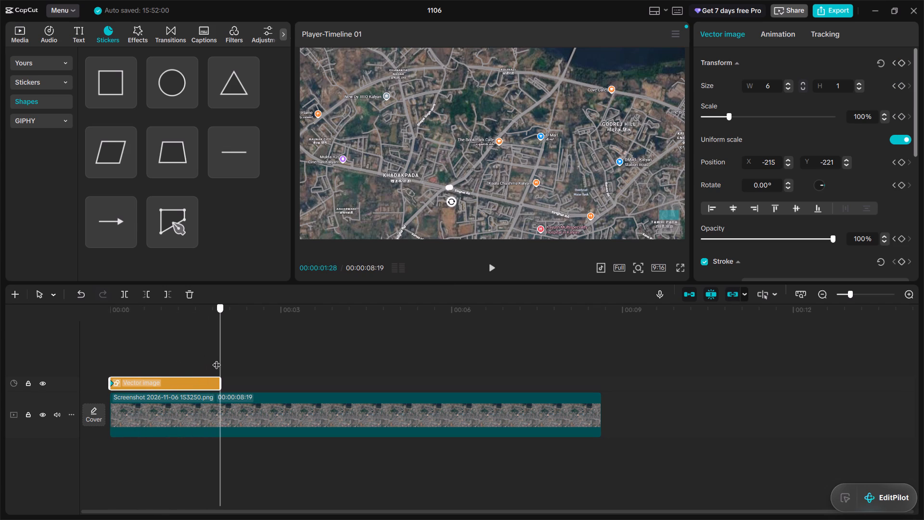
drag(217, 359, 224, 358)
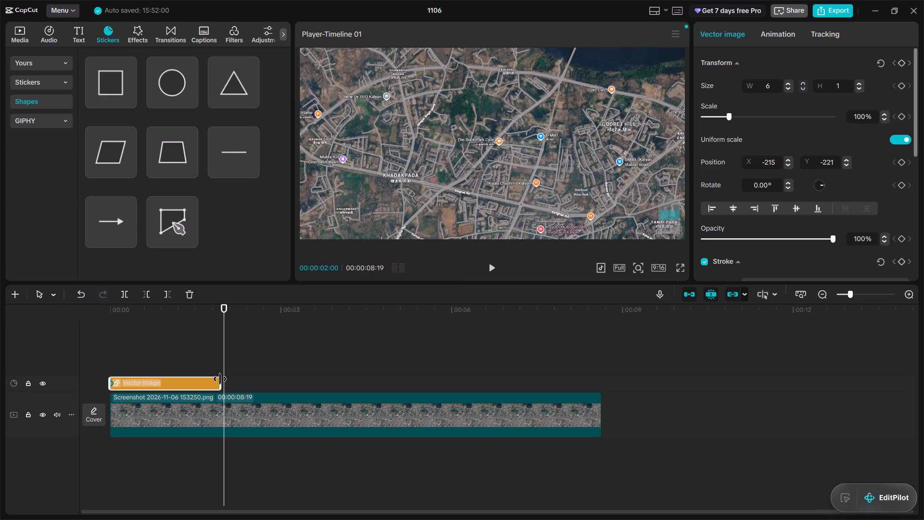
click(220, 379)
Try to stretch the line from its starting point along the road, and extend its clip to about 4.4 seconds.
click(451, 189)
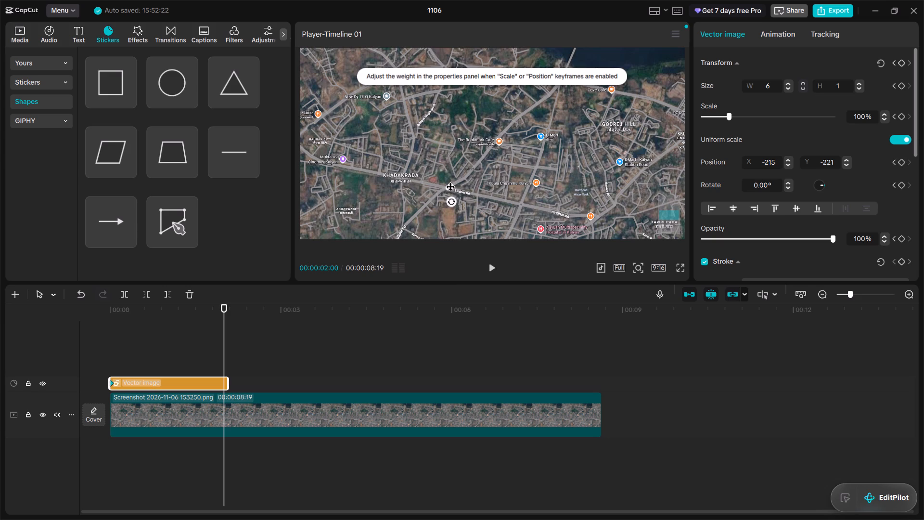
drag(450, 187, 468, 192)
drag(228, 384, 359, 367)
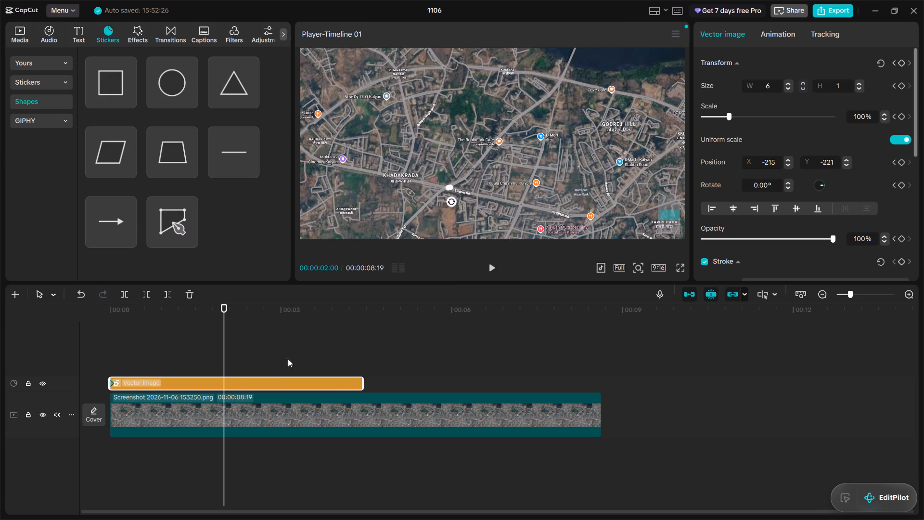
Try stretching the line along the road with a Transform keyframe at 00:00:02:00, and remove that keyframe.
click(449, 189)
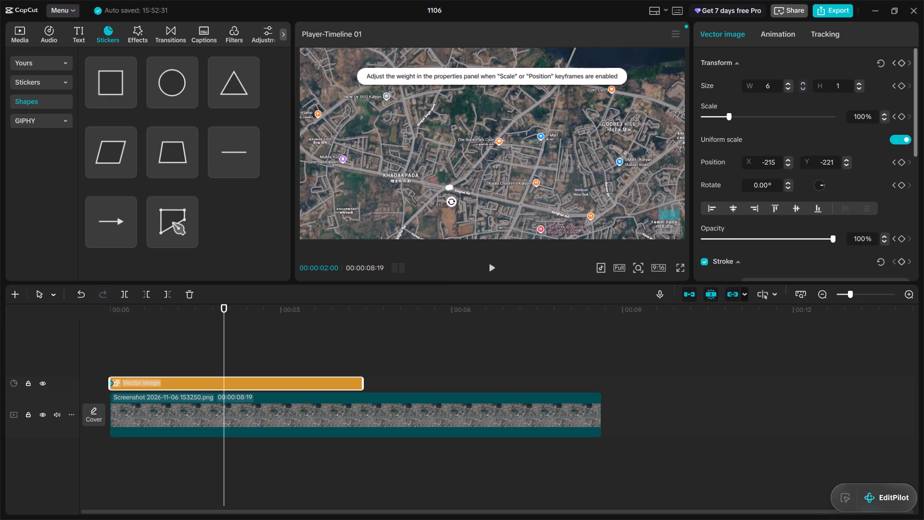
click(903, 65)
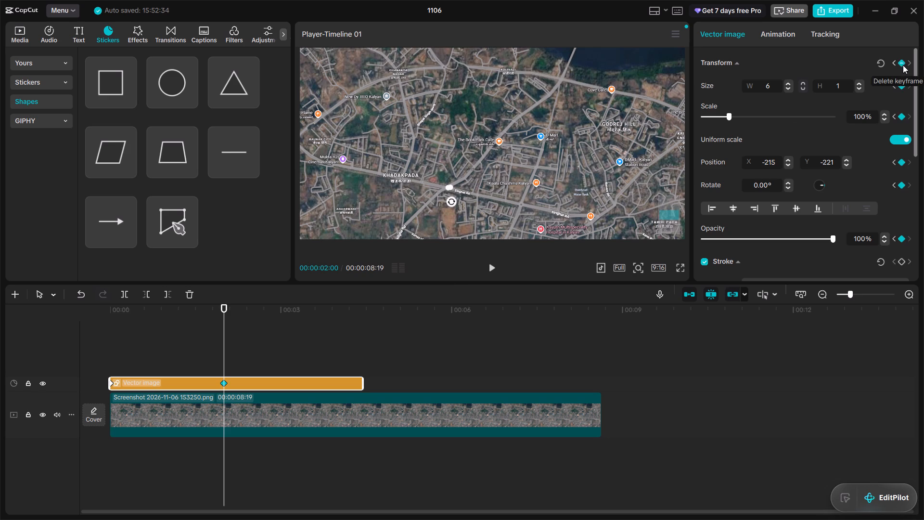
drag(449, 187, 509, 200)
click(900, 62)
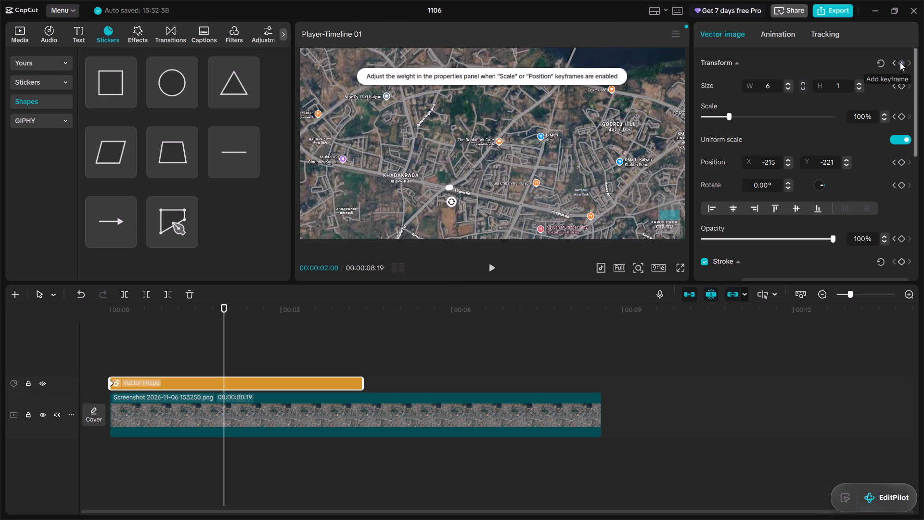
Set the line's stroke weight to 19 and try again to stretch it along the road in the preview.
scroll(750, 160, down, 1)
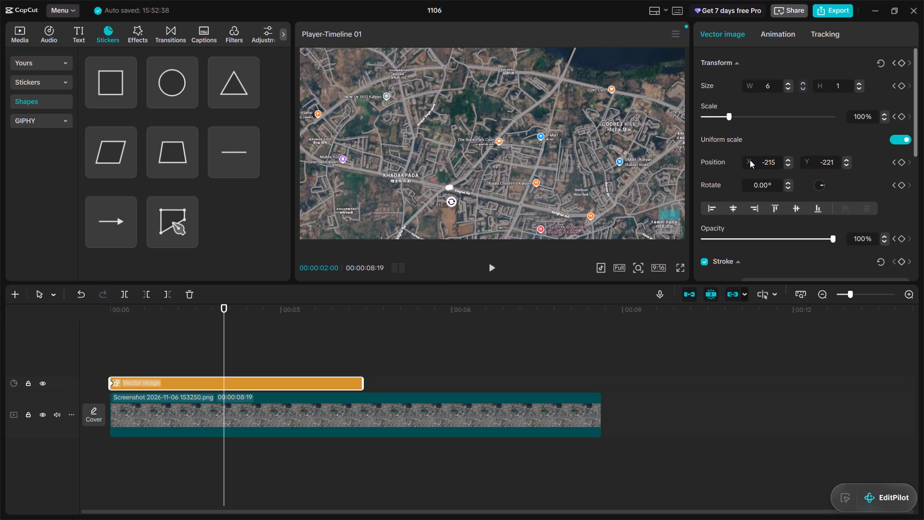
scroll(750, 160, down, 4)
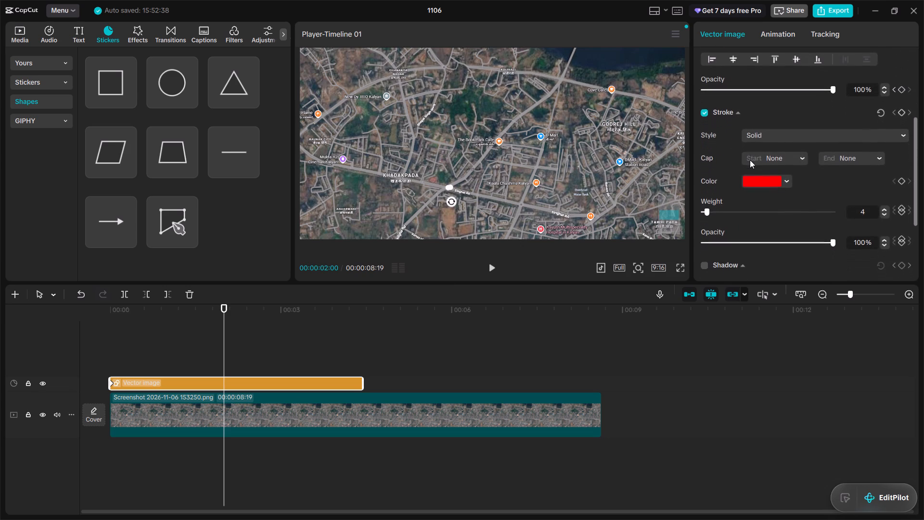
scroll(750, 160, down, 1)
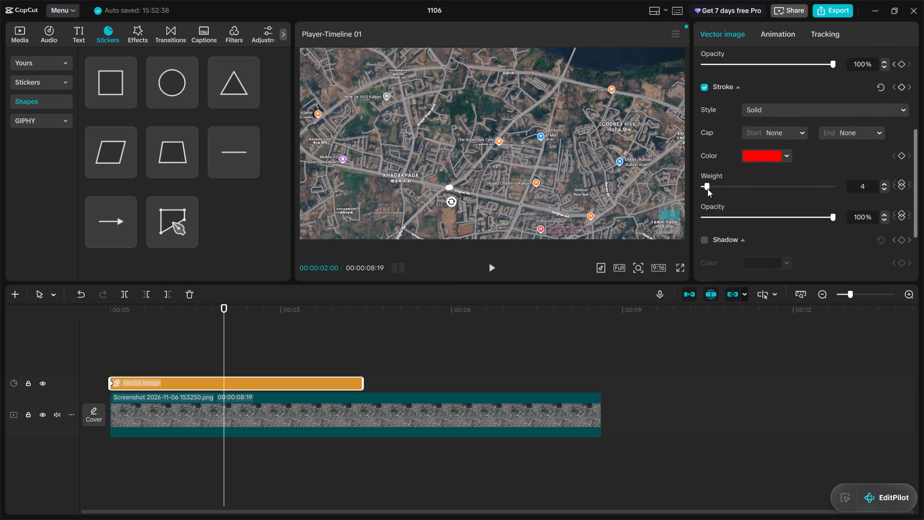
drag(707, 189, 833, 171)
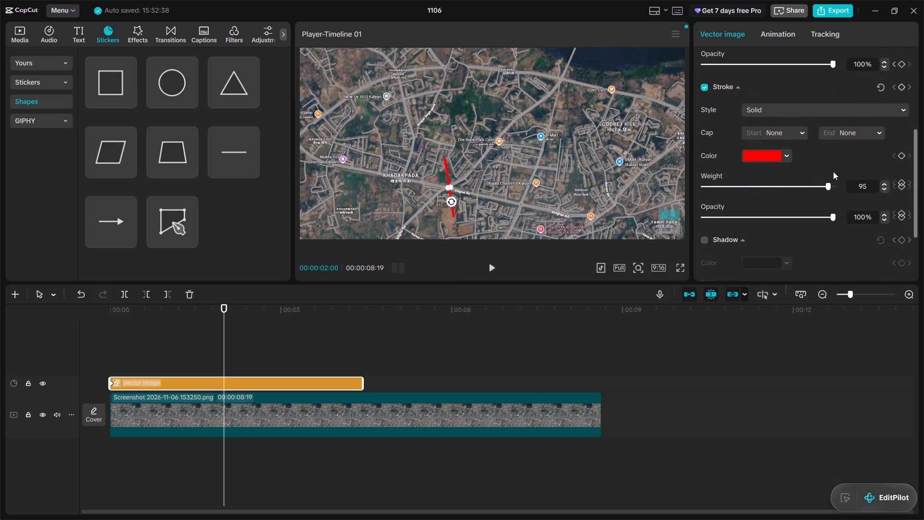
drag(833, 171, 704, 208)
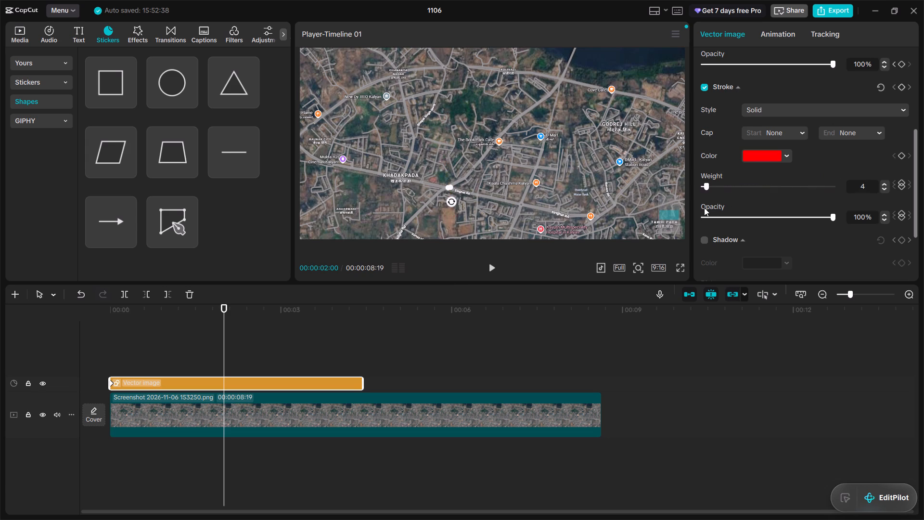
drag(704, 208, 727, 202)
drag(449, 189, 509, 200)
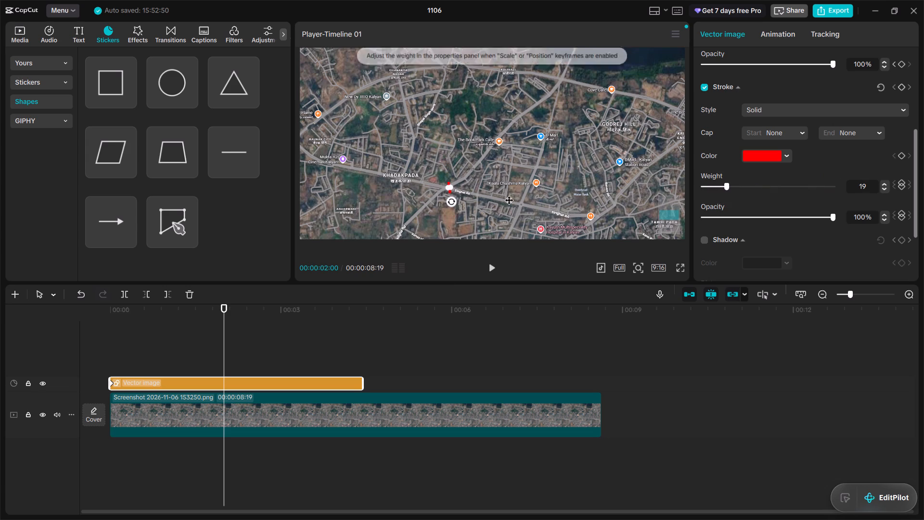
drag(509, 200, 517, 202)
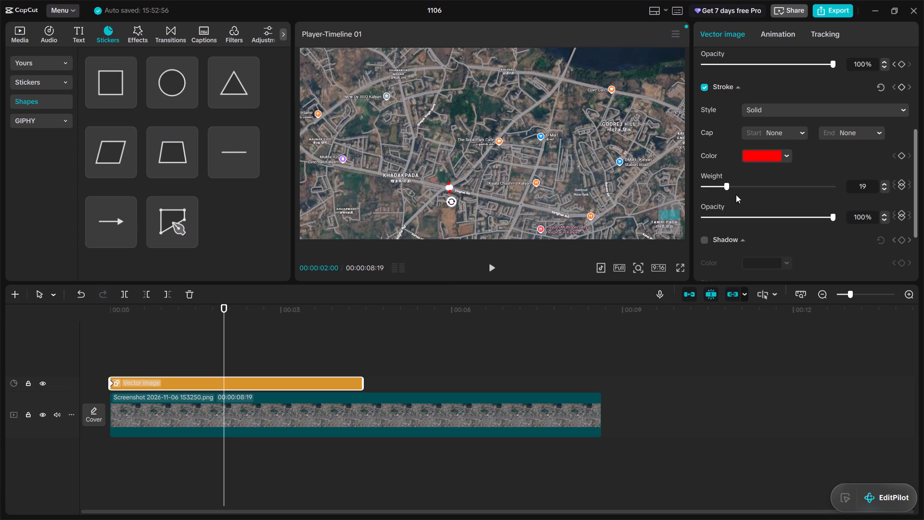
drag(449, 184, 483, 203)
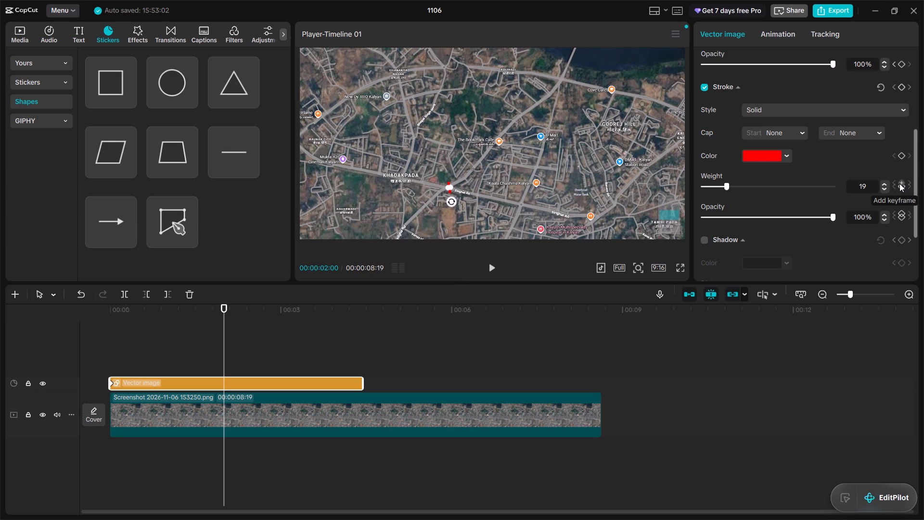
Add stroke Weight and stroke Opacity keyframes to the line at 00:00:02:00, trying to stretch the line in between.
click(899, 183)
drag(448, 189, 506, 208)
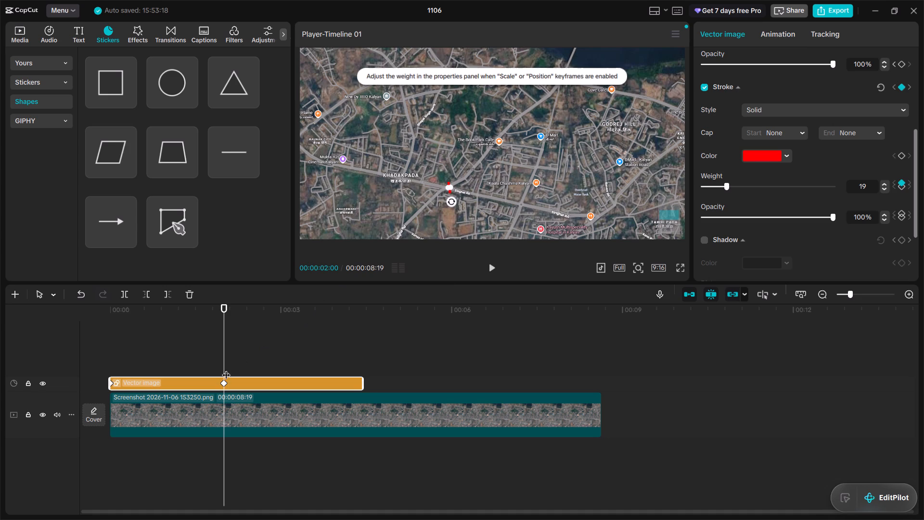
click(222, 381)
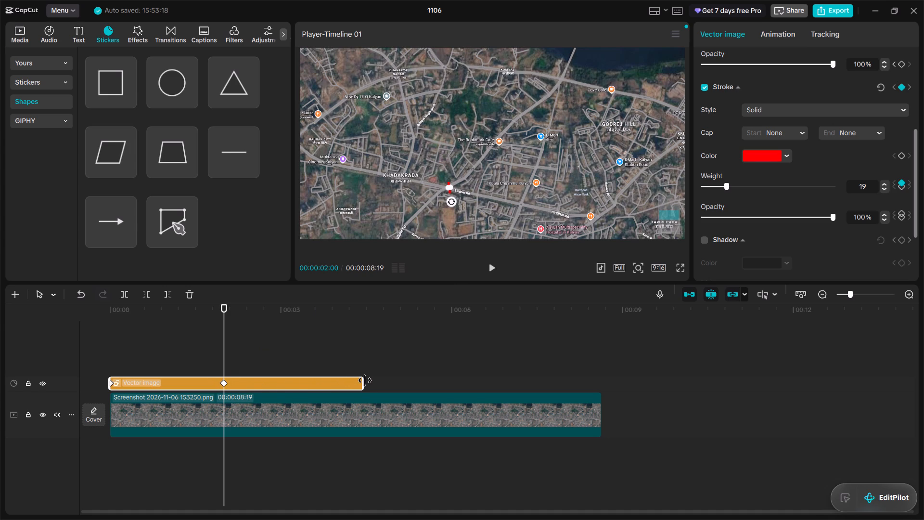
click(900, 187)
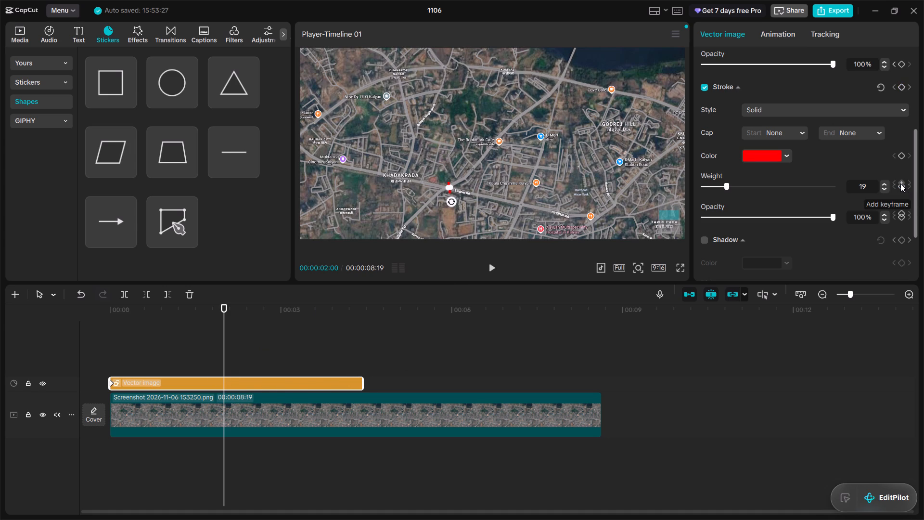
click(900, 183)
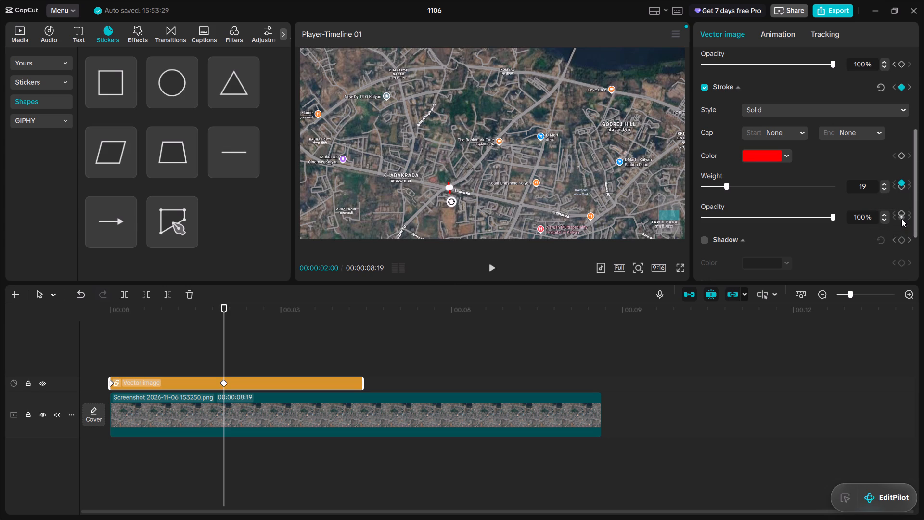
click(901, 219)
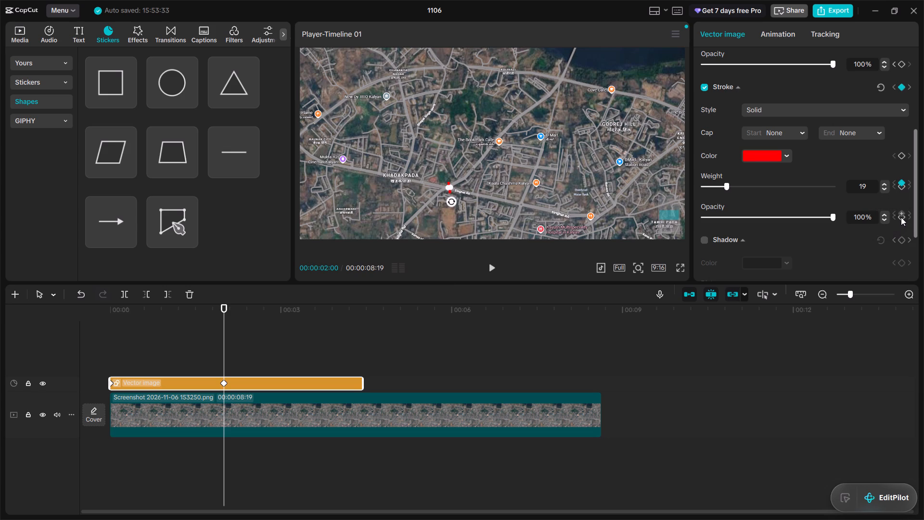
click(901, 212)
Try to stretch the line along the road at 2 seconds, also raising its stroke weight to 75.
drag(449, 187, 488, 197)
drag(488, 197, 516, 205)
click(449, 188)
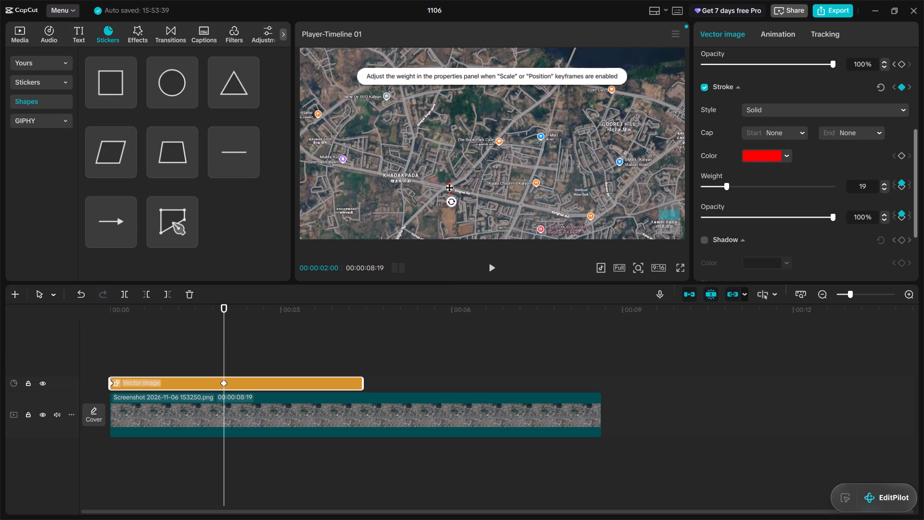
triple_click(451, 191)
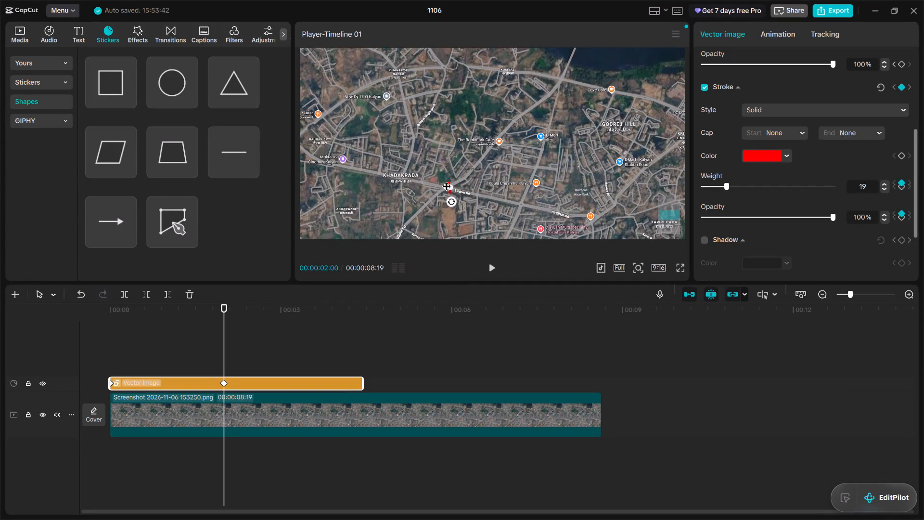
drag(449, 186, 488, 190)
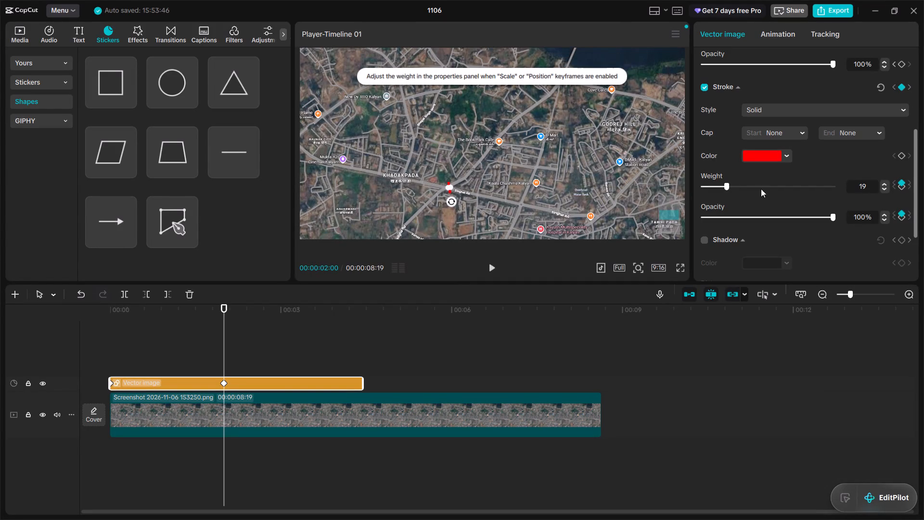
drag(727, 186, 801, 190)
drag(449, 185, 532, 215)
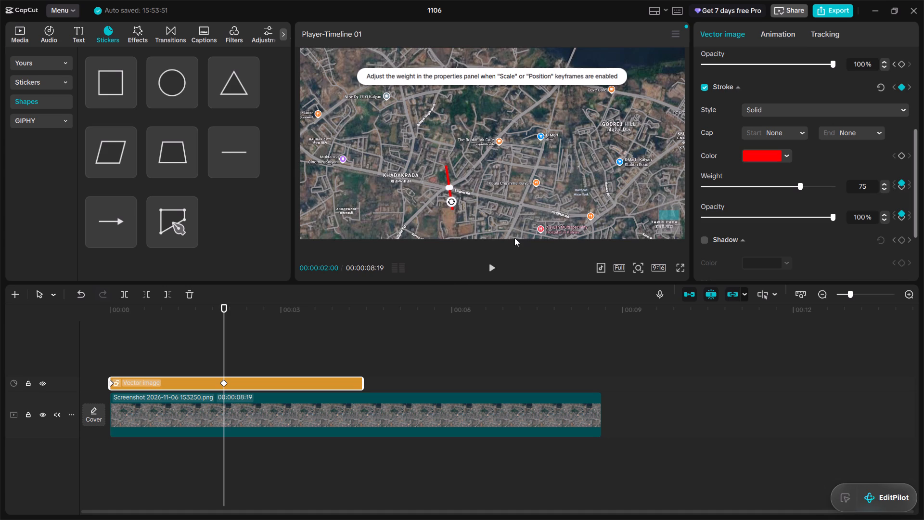
Undo the line's stroke, keyframe and clip-length changes, back to the short clip of about half a second, and select it.
key(ctrl+z)
key(ctrl+z)
key(ctrl+z)
key(ctrl+z)
key(ctrl+z)
key(ctrl+z)
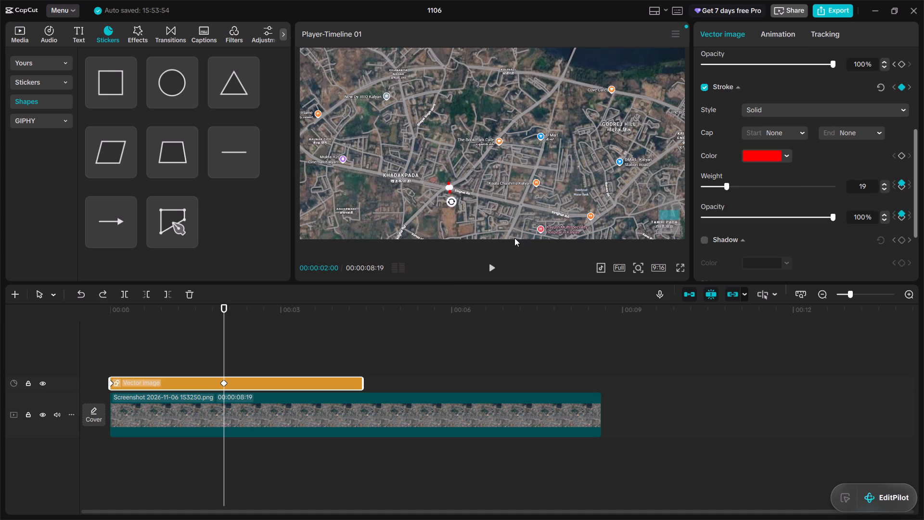
key(ctrl+z)
key(ctrl+z)
key(ctrl+z)
key(ctrl+z)
key(ctrl+z)
key(ctrl+z)
key(ctrl+z)
key(ctrl+z)
key(ctrl+z)
key(ctrl+z)
key(ctrl+z)
key(ctrl+z)
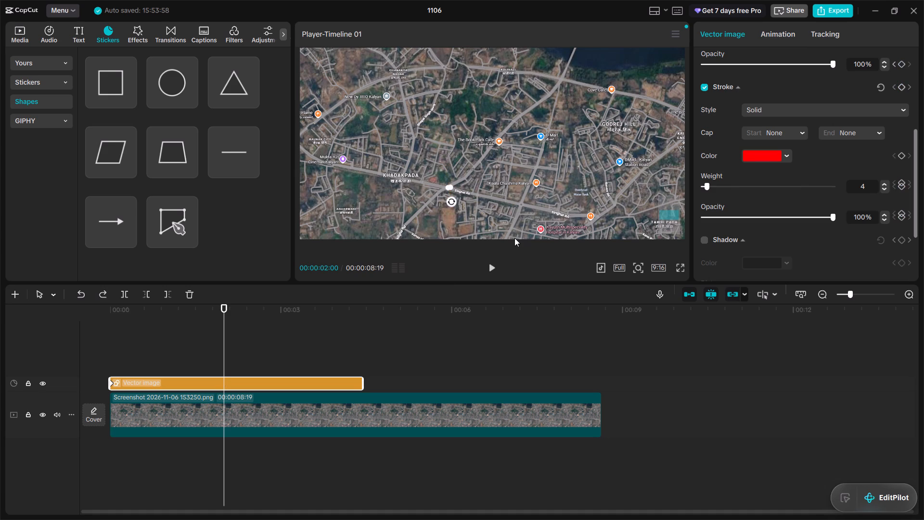
key(ctrl+z)
key(ctrl+z)
key(ctrl+z)
key(ctrl+z)
key(ctrl+z)
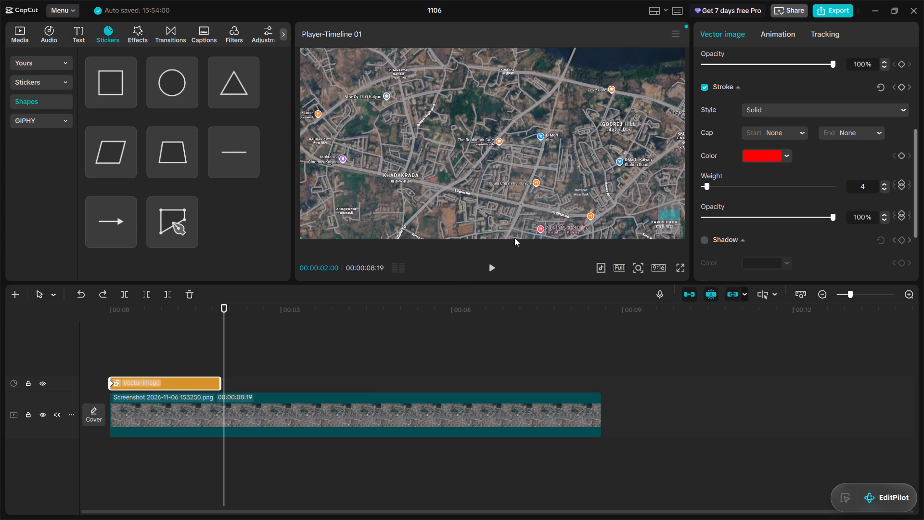
key(ctrl+z)
key(ctrl+z)
key(ctrl+z)
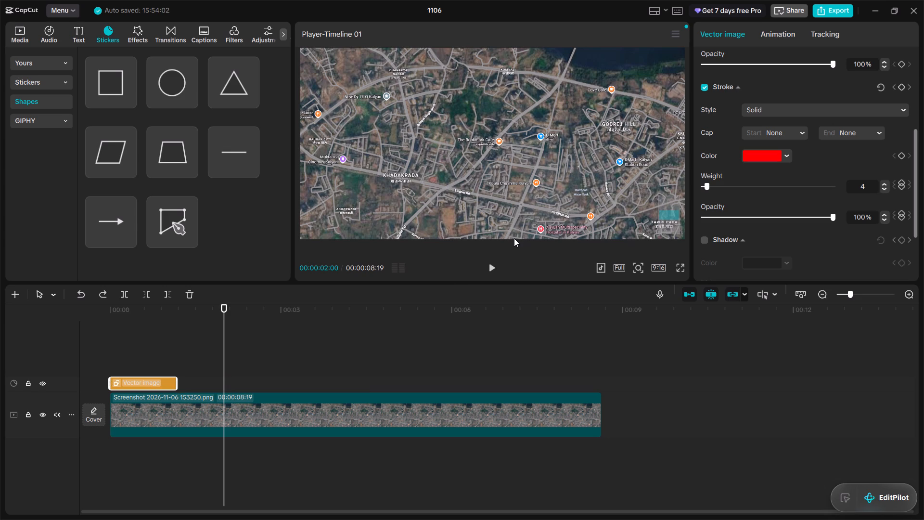
key(ctrl+z)
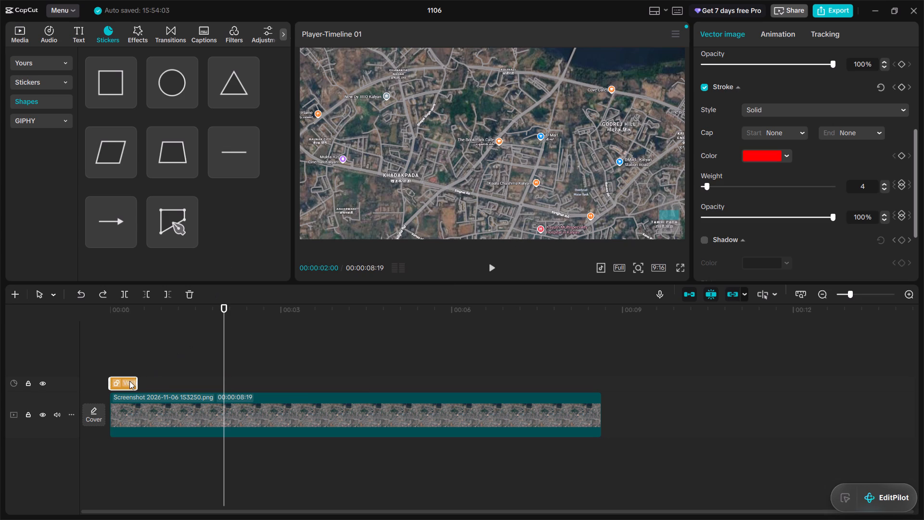
click(129, 381)
Shorten the red line to a tiny stub at 00:00:00:05 and add an Opacity keyframe there.
drag(227, 353, 87, 356)
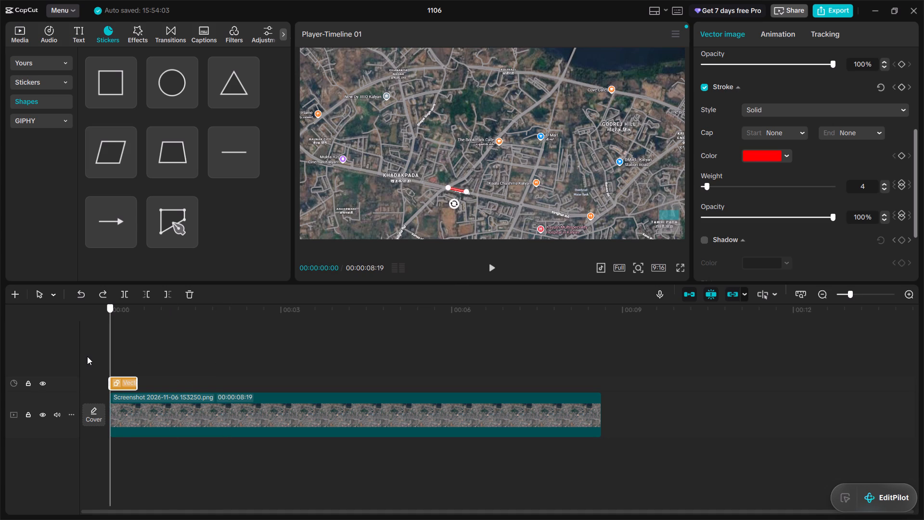
drag(87, 356, 108, 357)
drag(108, 357, 120, 358)
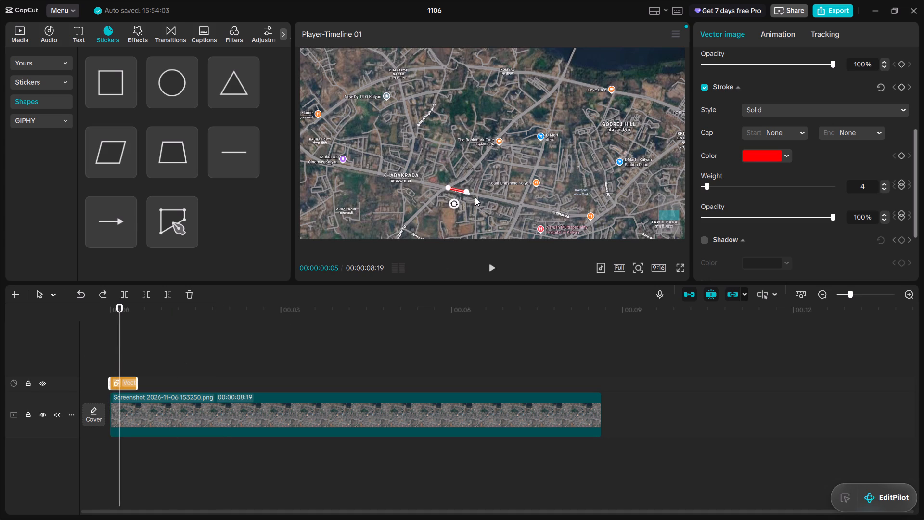
drag(467, 192, 459, 191)
drag(459, 191, 454, 189)
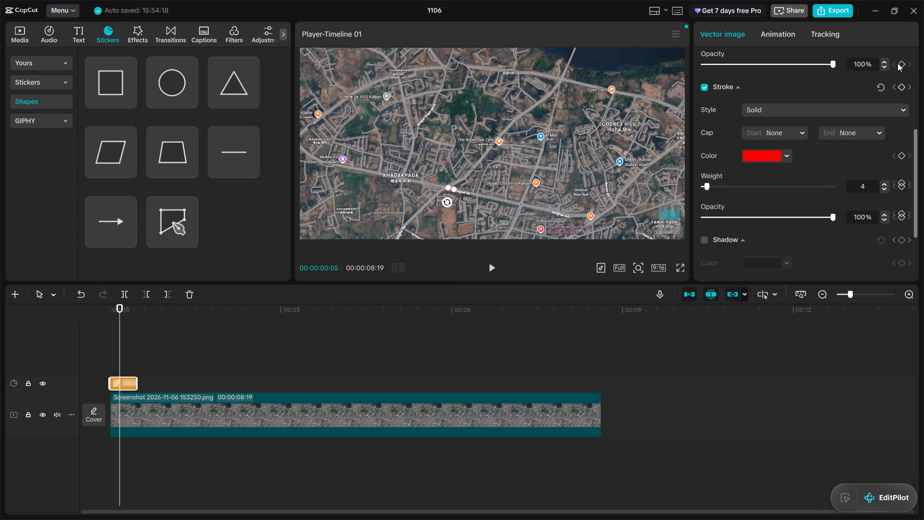
click(905, 63)
Extend the line's clip on the timeline to a little under 3 seconds.
drag(137, 379, 264, 404)
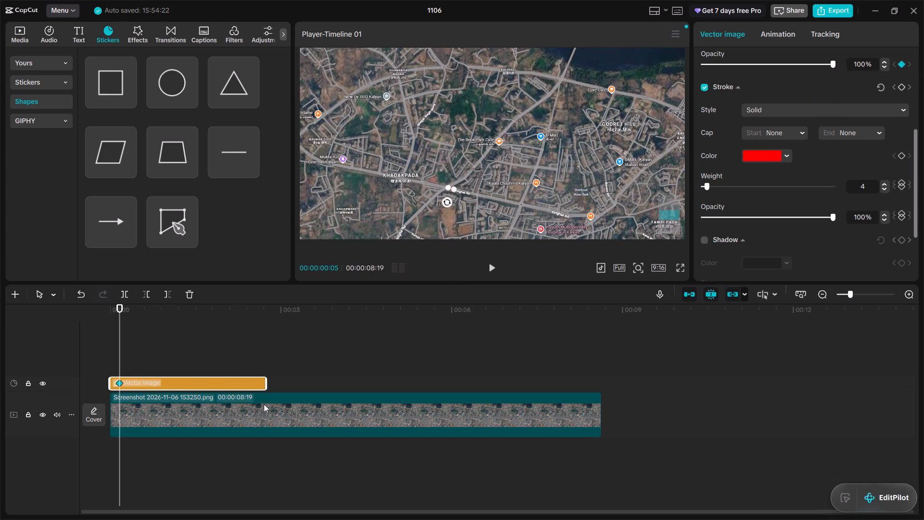
Stretch the line at 00:00:00:05 along the road southeast of Khadakpada, to a size of about 312 by 67.
drag(453, 188, 478, 190)
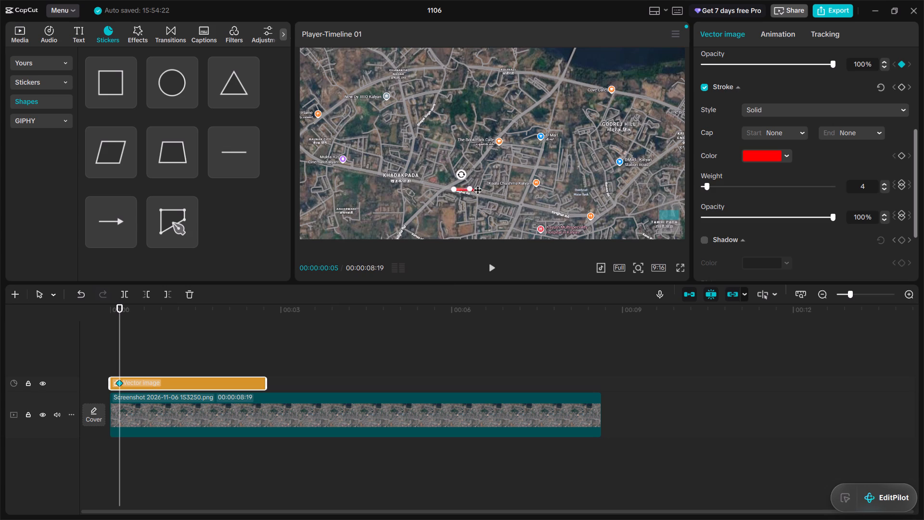
drag(478, 190, 440, 190)
drag(440, 190, 445, 188)
drag(445, 188, 444, 188)
drag(455, 189, 571, 214)
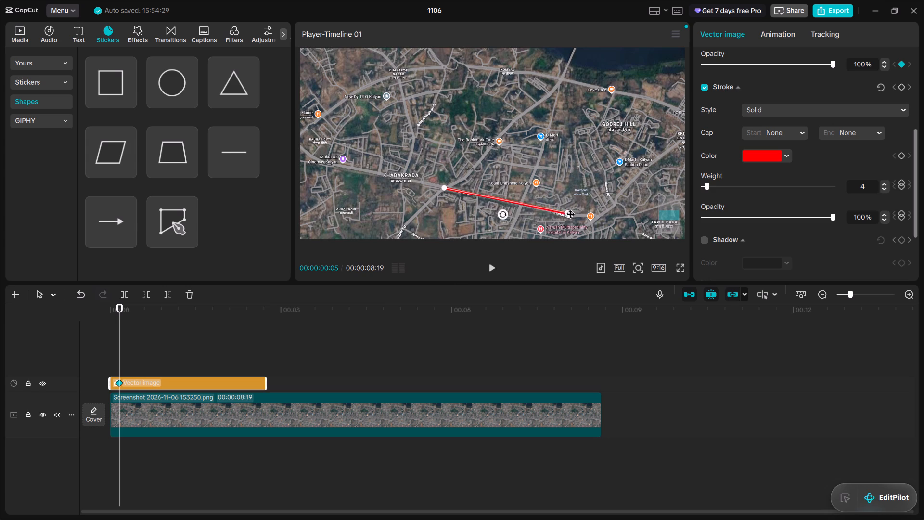
drag(571, 214, 572, 215)
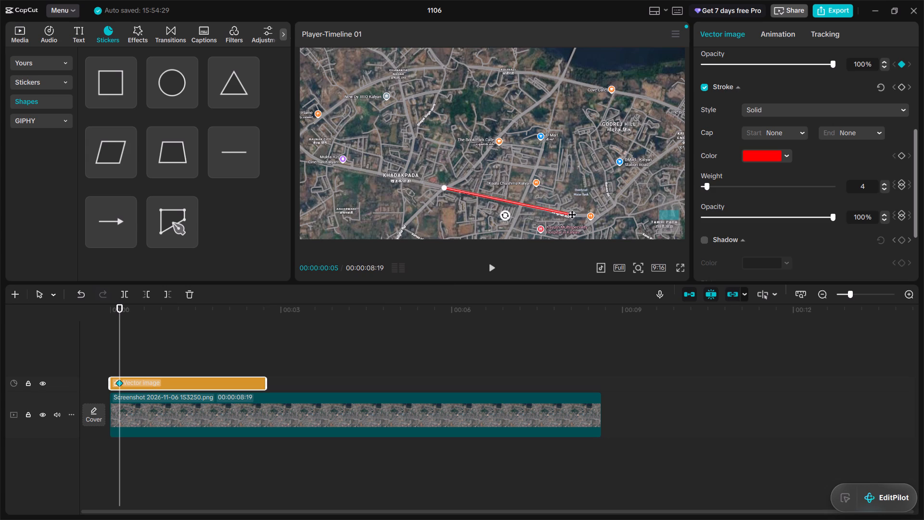
drag(572, 215, 569, 215)
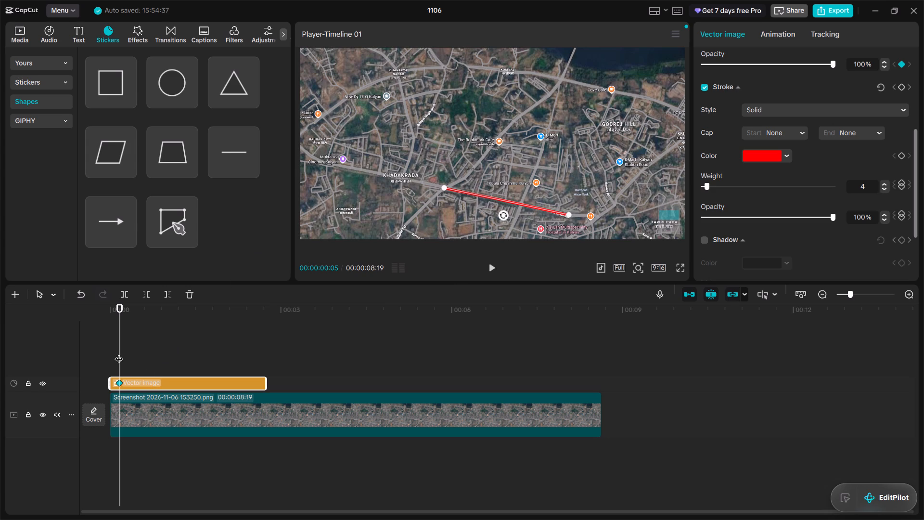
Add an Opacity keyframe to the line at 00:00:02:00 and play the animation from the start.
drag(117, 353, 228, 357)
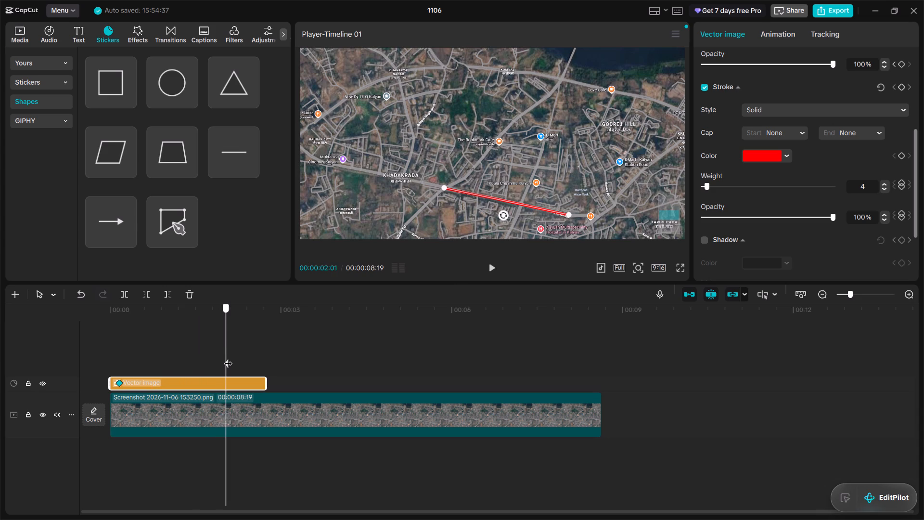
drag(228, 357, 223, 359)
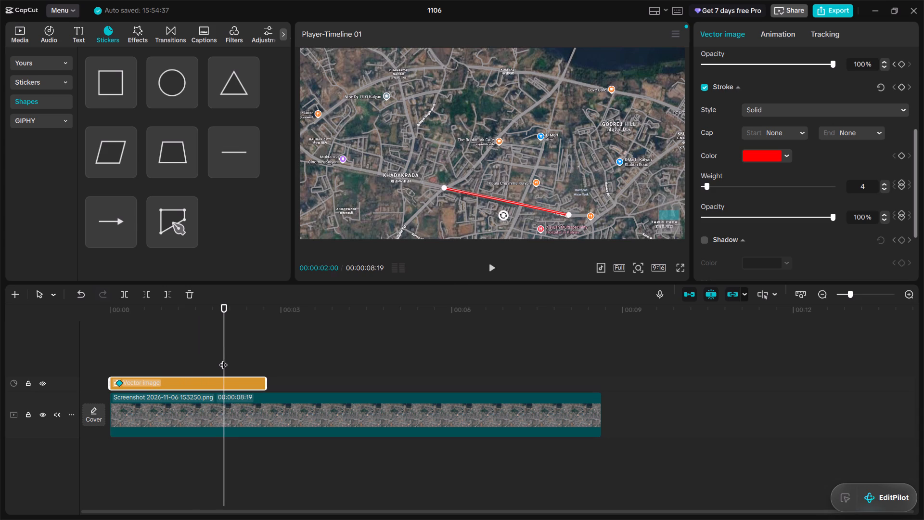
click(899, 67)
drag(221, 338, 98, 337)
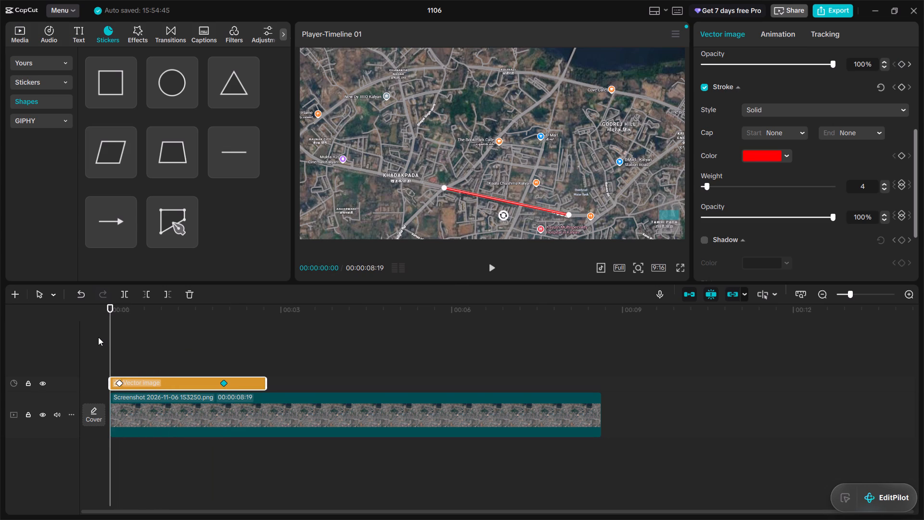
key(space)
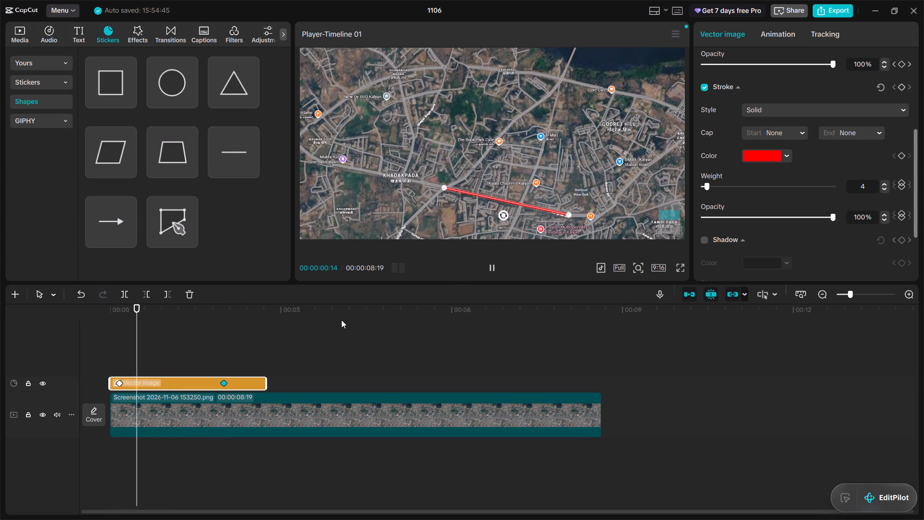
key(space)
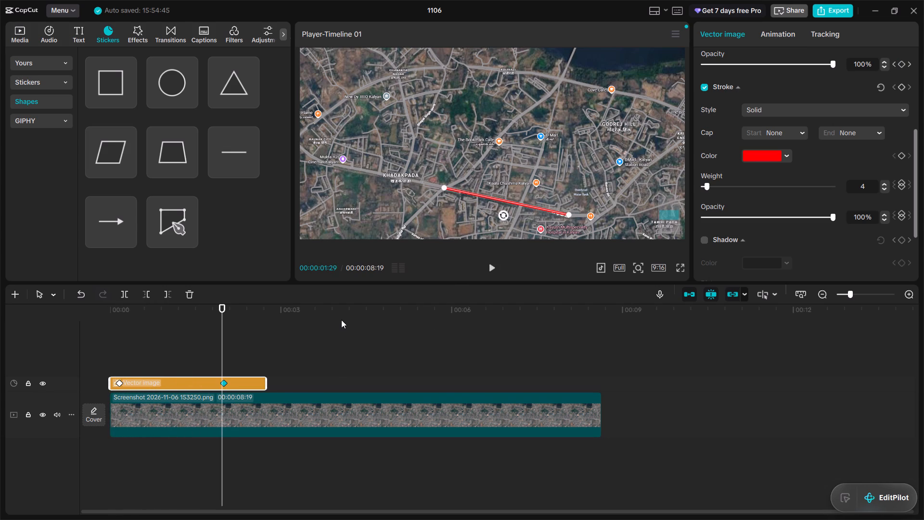
Replace the line's Opacity keyframe at 00:00:02:00 with a keyframe for the whole Transform group.
click(221, 334)
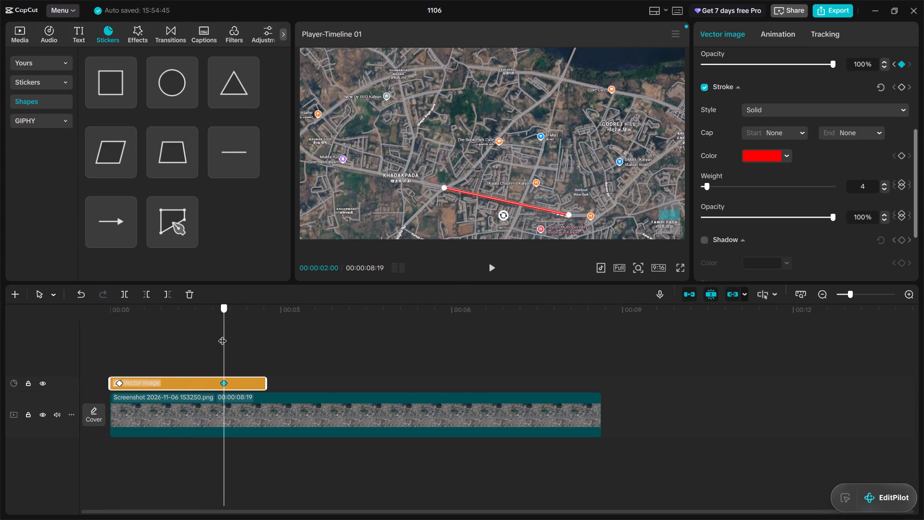
click(902, 64)
scroll(818, 117, up, 5)
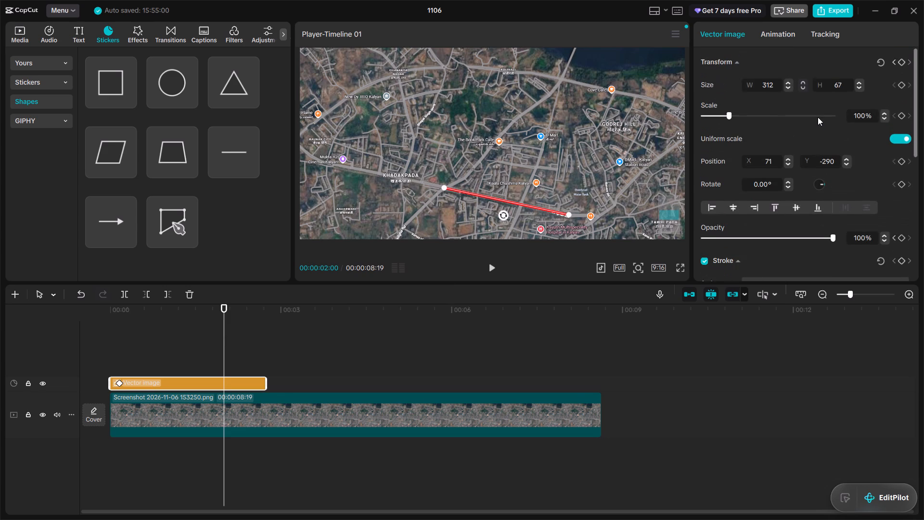
click(900, 64)
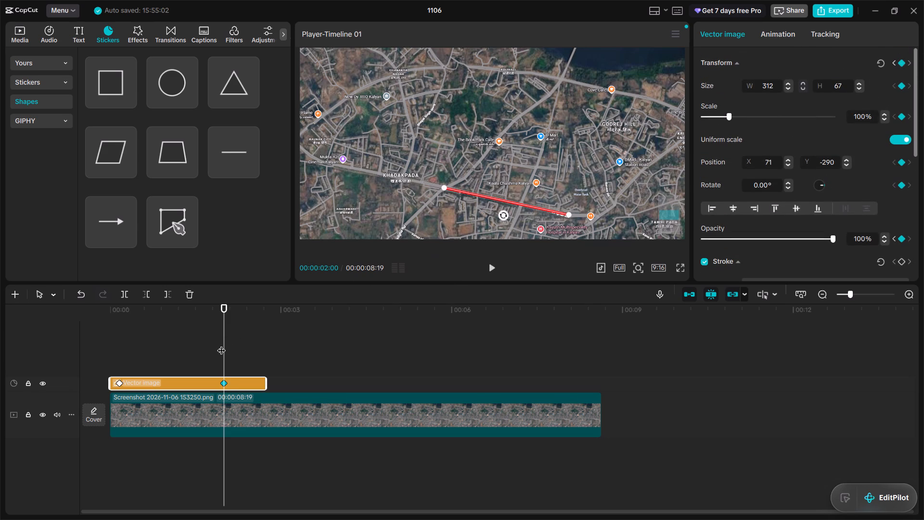
Check the line's animation between its two keyframes by scrubbing and playing from the start, and reselect the line's clip.
drag(221, 344, 116, 343)
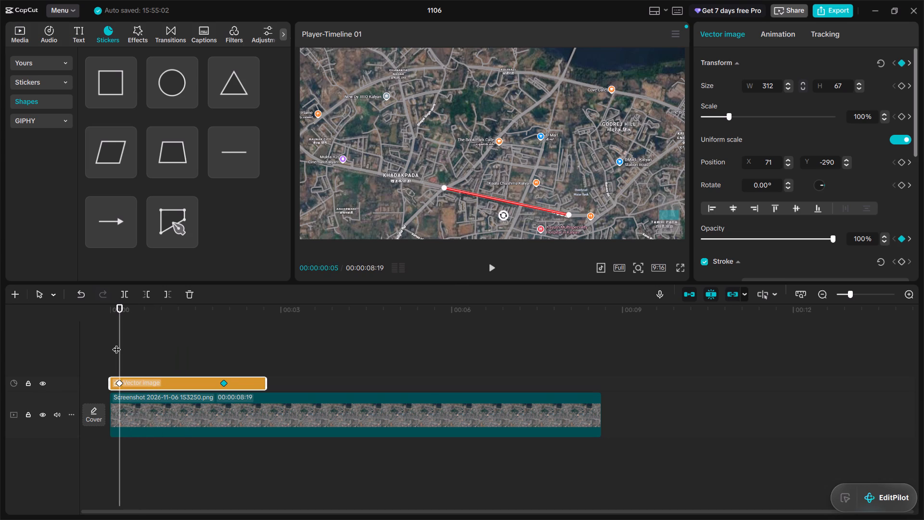
click(119, 385)
scroll(797, 144, up, 3)
drag(120, 349, 259, 366)
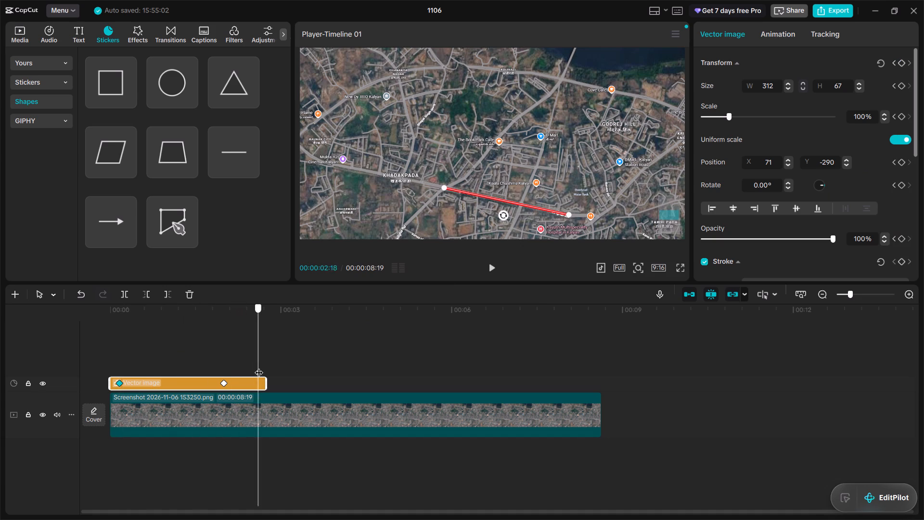
drag(259, 366, 222, 364)
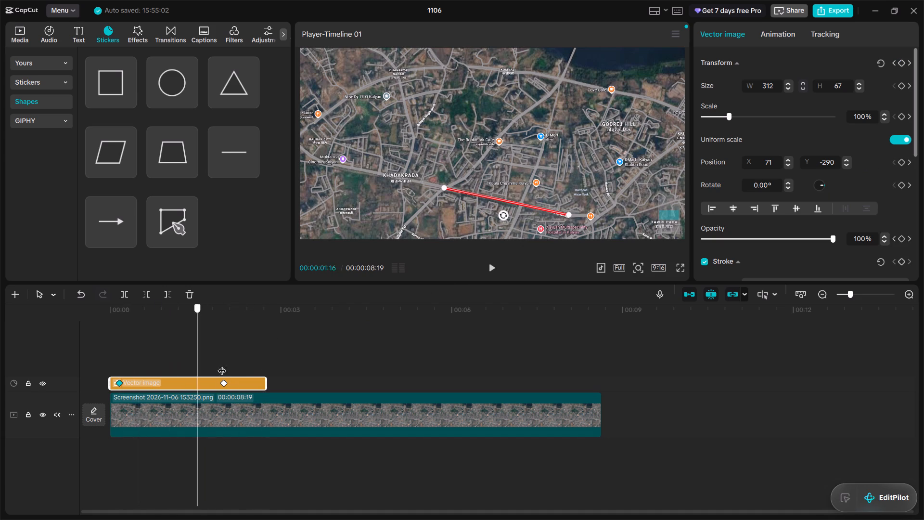
drag(222, 364, 185, 375)
drag(185, 375, 113, 378)
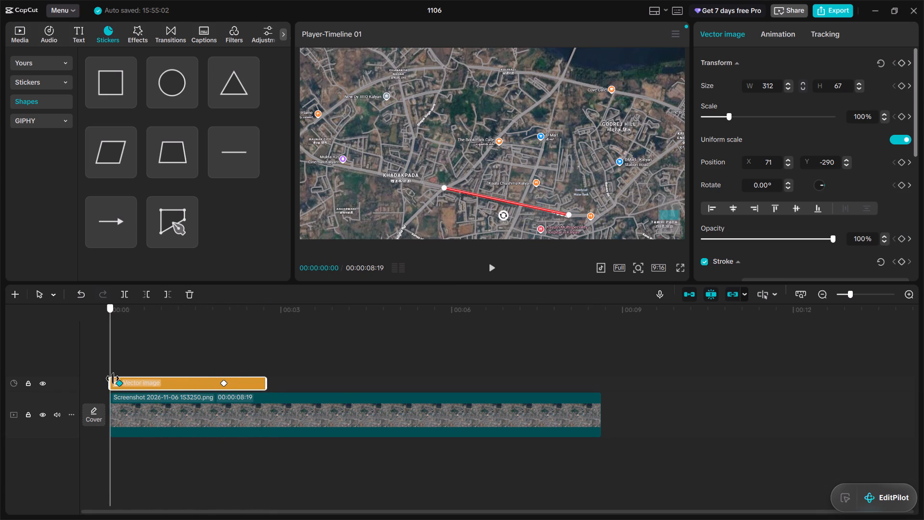
drag(113, 378, 126, 369)
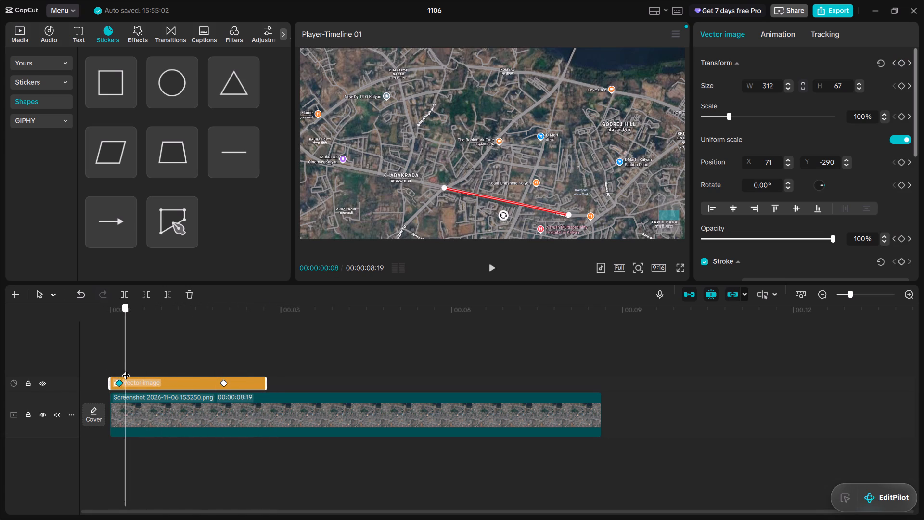
drag(126, 369, 186, 369)
click(369, 351)
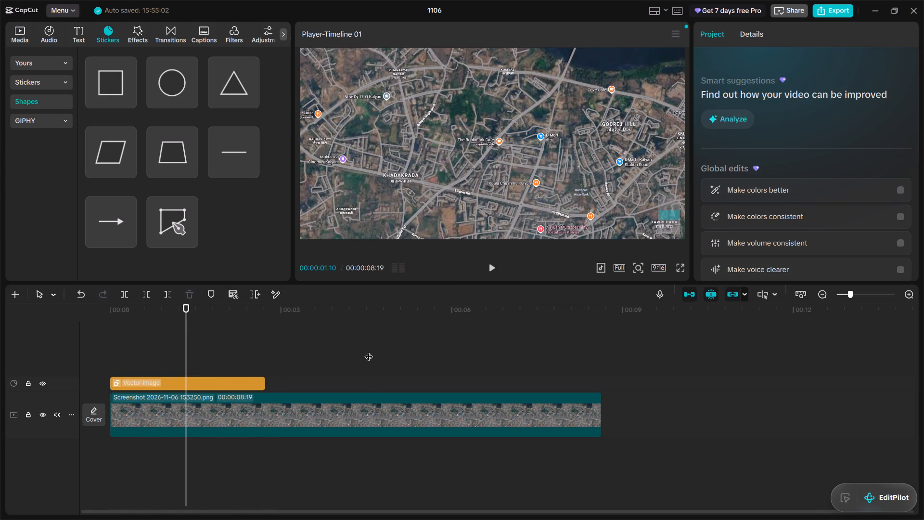
click(113, 342)
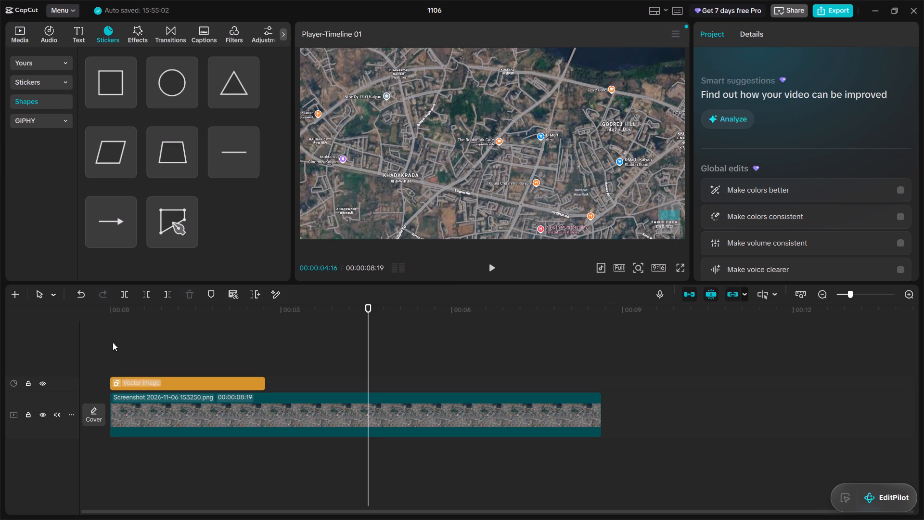
click(113, 342)
key(space)
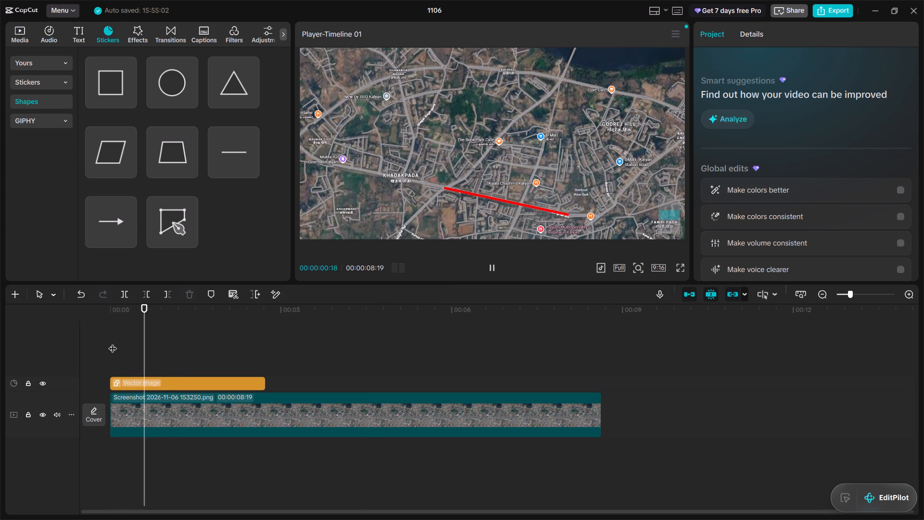
key(space)
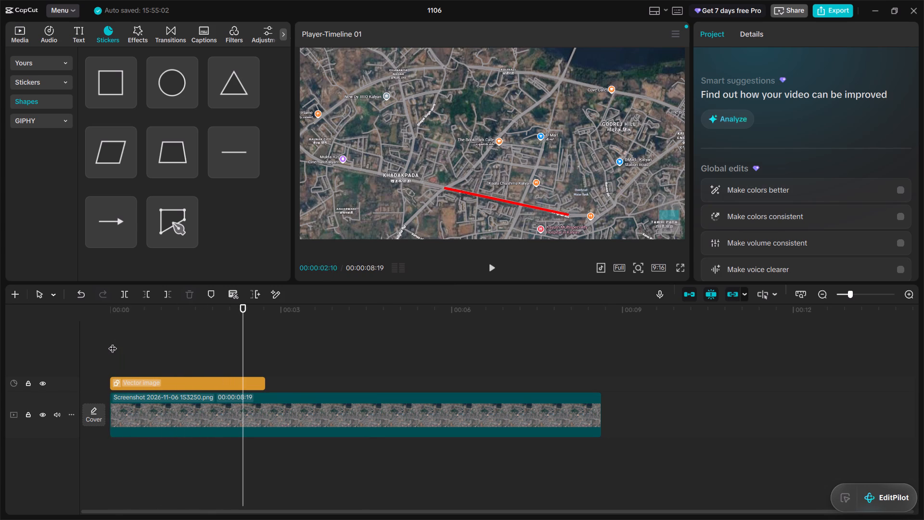
click(154, 382)
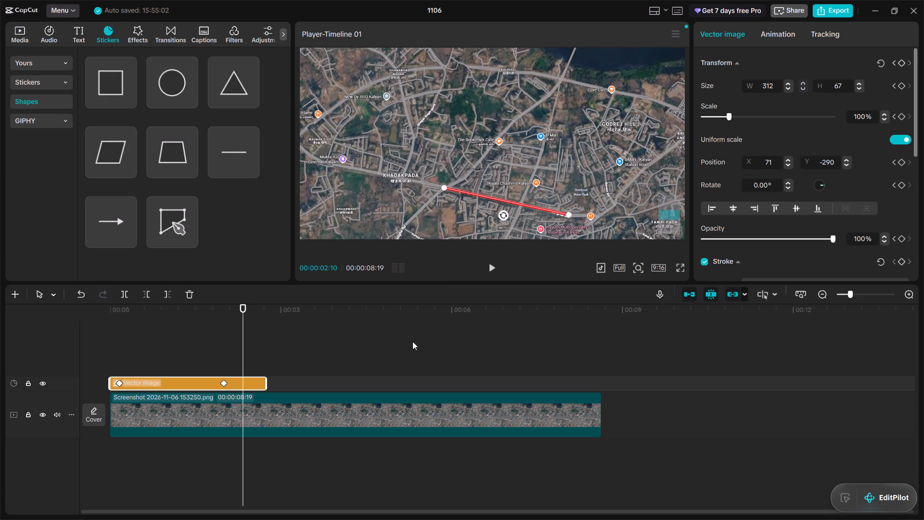
drag(243, 351, 220, 355)
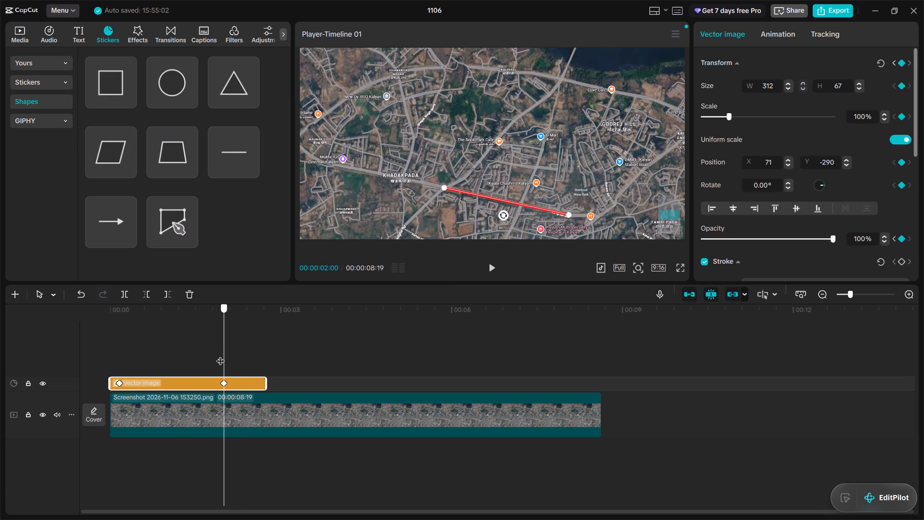
drag(220, 355, 220, 363)
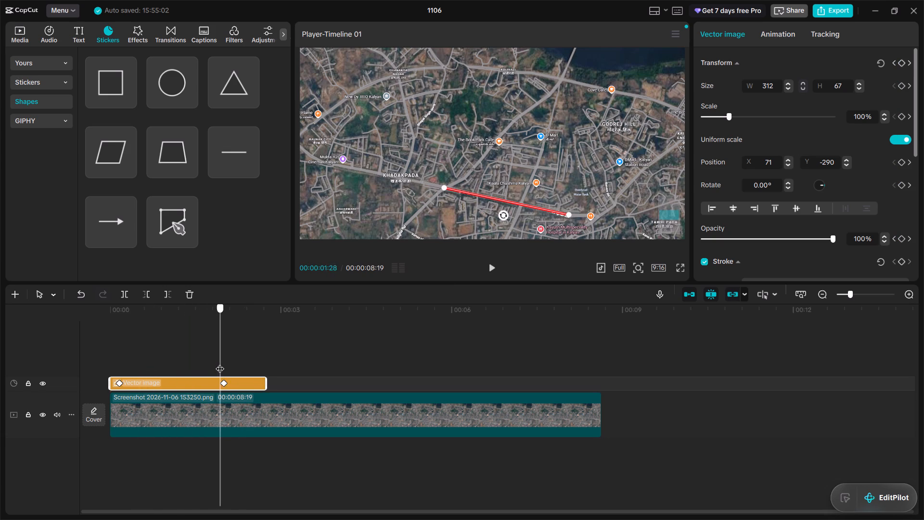
drag(220, 363, 218, 369)
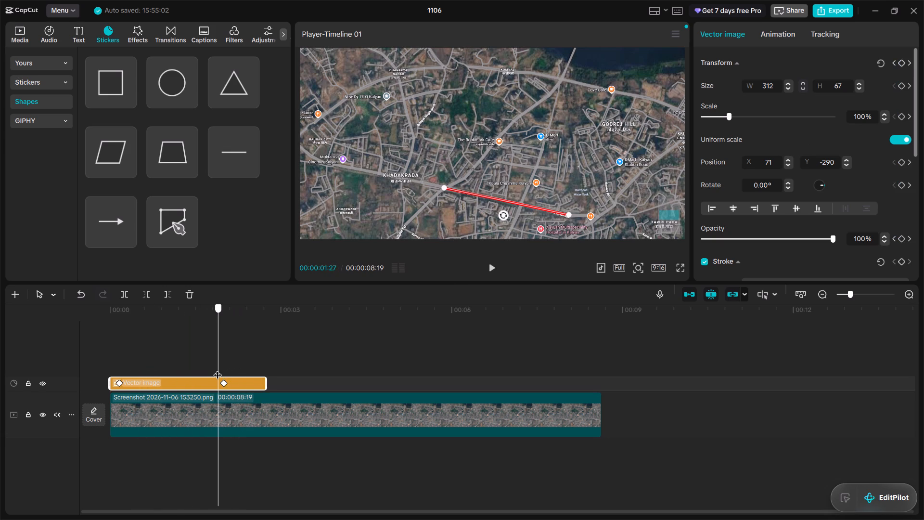
drag(218, 369, 130, 371)
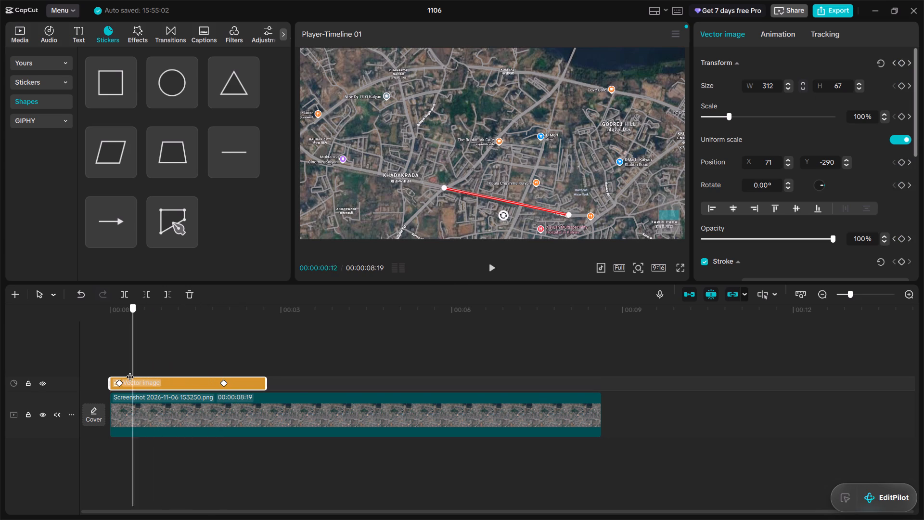
drag(130, 371, 120, 371)
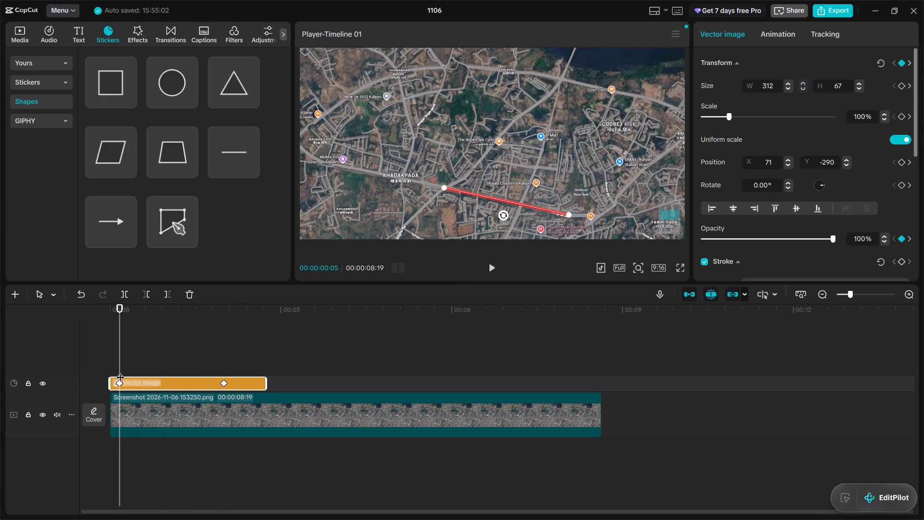
scroll(766, 143, up, 3)
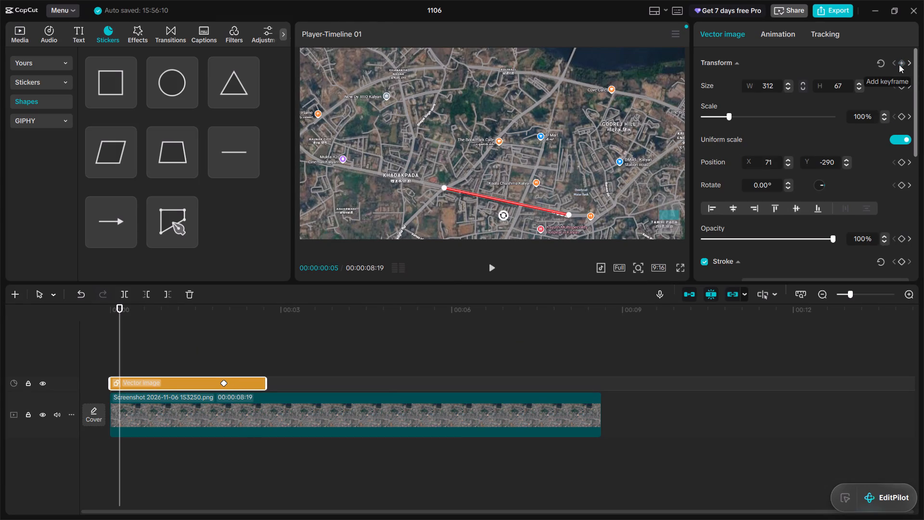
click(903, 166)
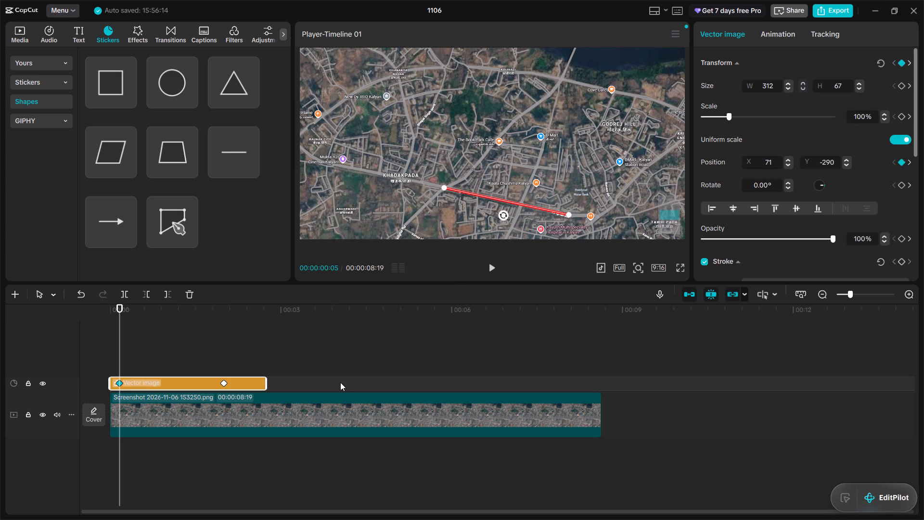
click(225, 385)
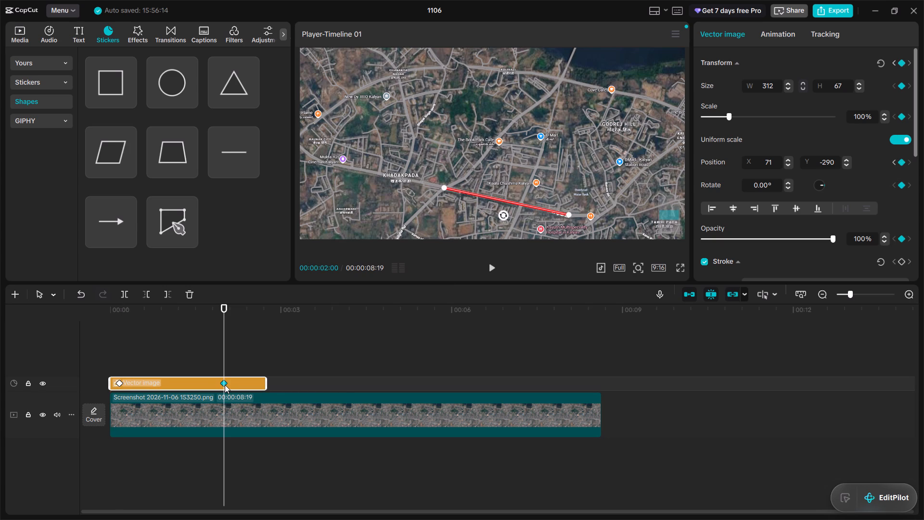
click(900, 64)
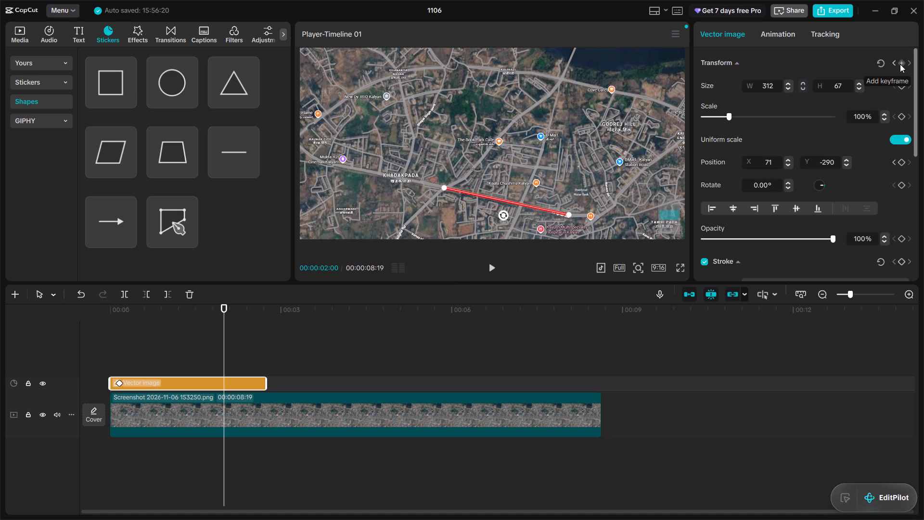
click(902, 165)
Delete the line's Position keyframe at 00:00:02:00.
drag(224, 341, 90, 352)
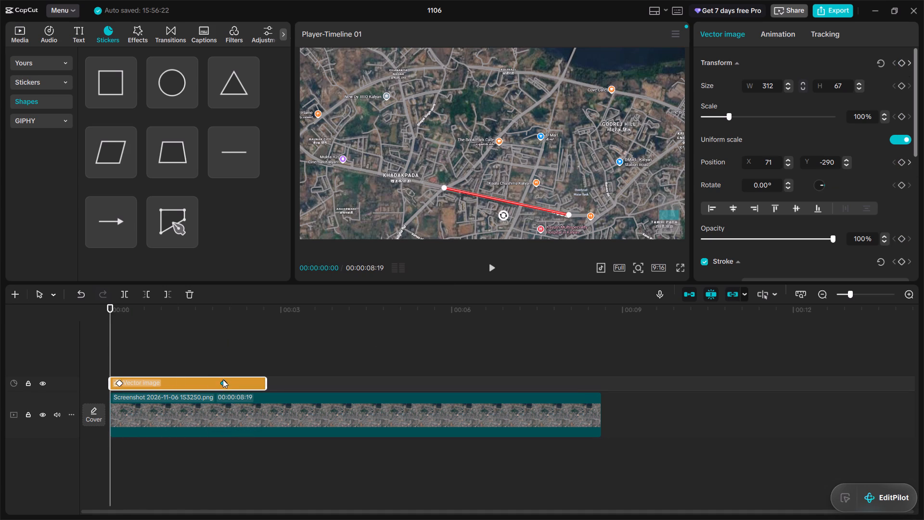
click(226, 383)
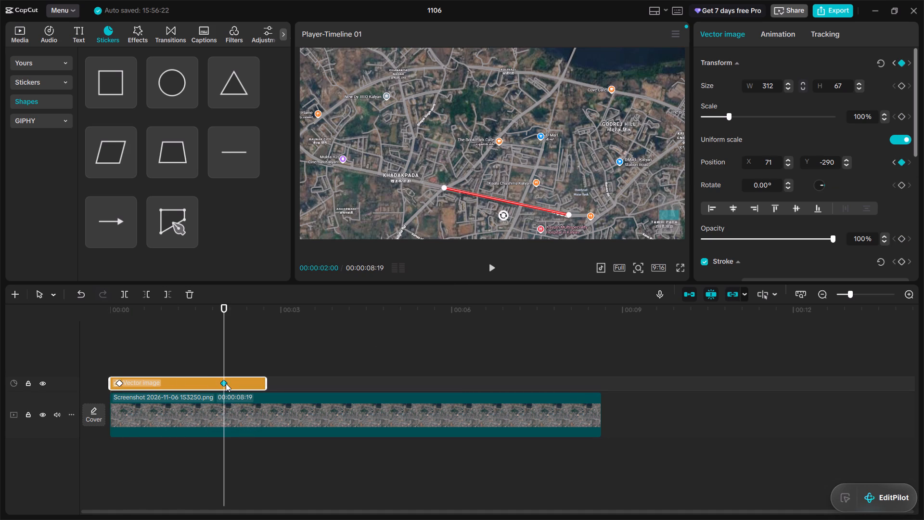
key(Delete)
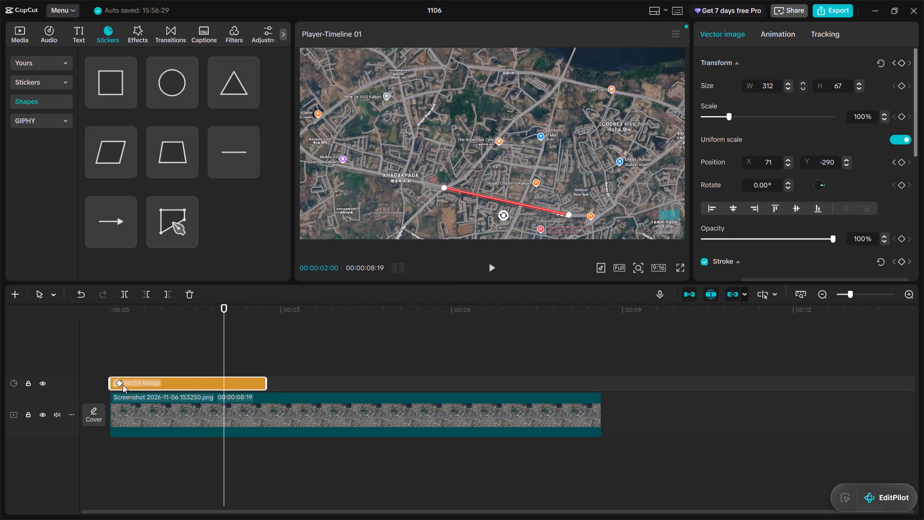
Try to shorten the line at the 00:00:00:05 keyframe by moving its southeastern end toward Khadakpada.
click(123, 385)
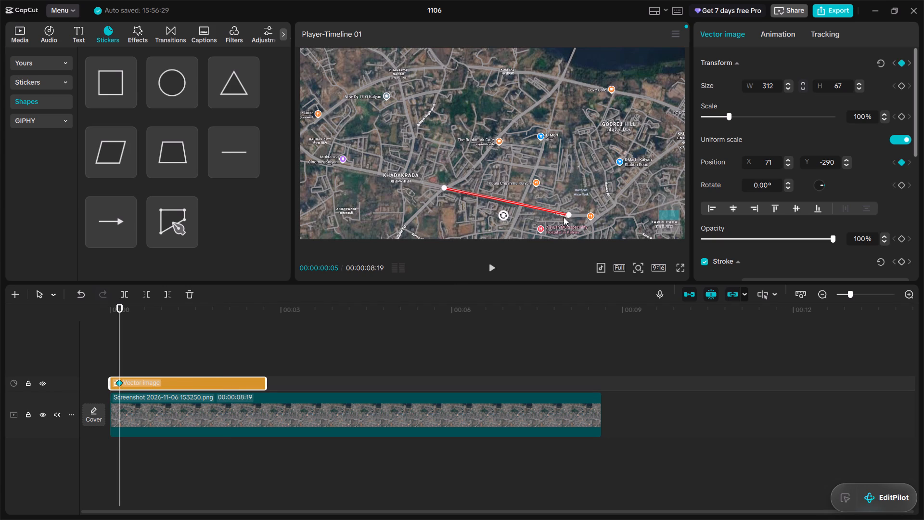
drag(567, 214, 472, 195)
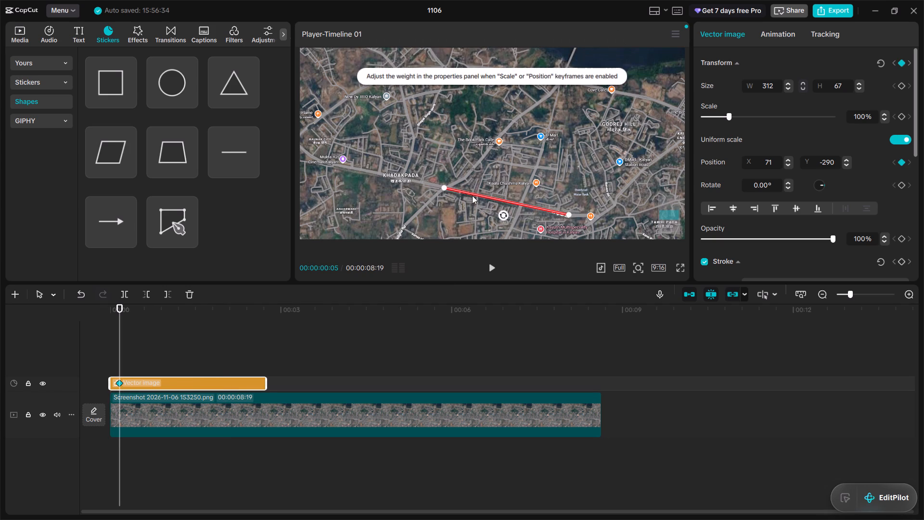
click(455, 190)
Undo the recent keyframe and stretching edits back to the short line, 14 by 4 in size.
key(ctrl+z)
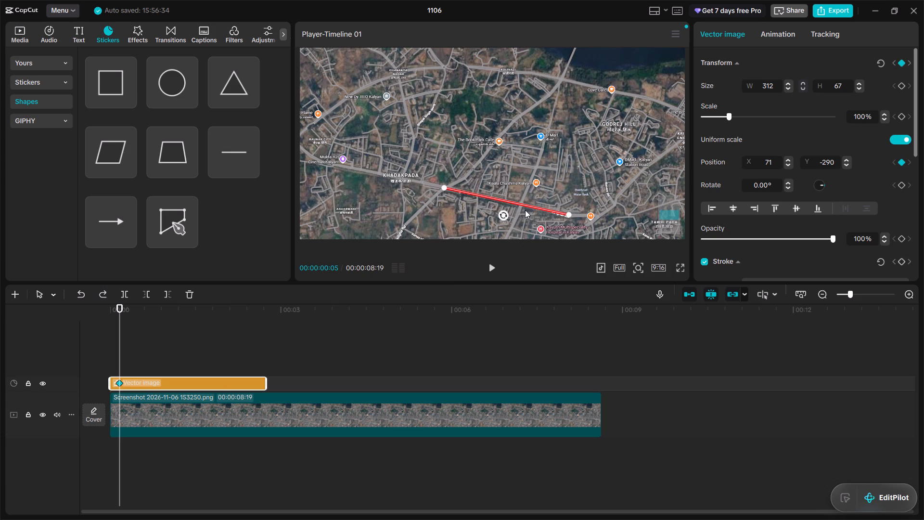
key(ctrl+z)
key(ctrl+z)
key(ctrl+z)
key(ctrl+z)
key(ctrl+z)
key(ctrl+z)
key(ctrl+z)
key(ctrl+z)
key(ctrl+z)
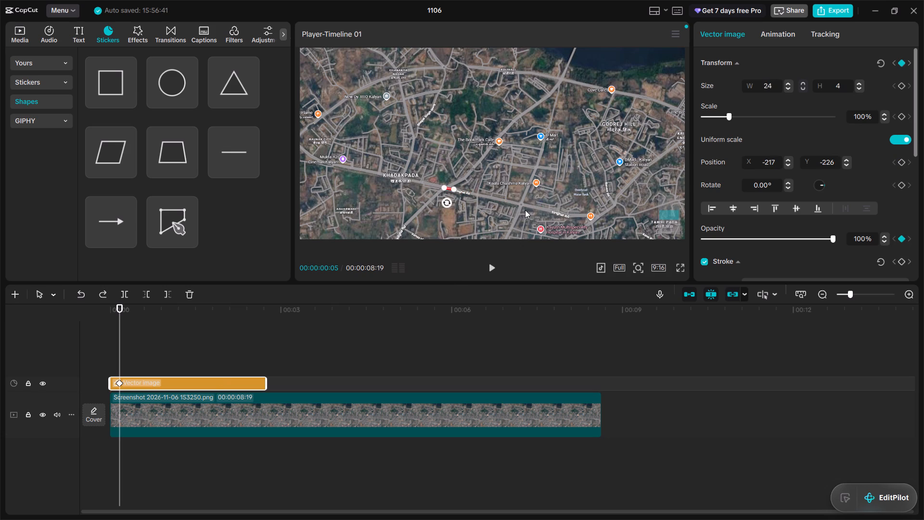
key(ctrl+z)
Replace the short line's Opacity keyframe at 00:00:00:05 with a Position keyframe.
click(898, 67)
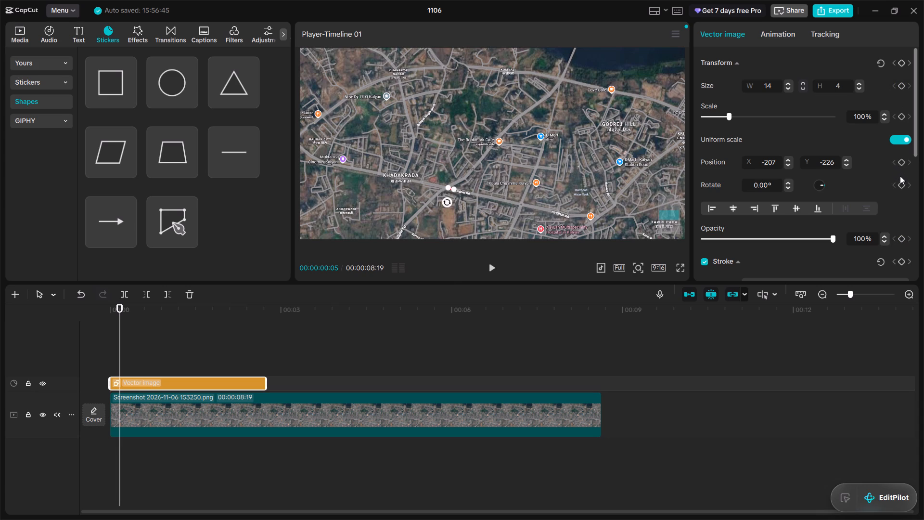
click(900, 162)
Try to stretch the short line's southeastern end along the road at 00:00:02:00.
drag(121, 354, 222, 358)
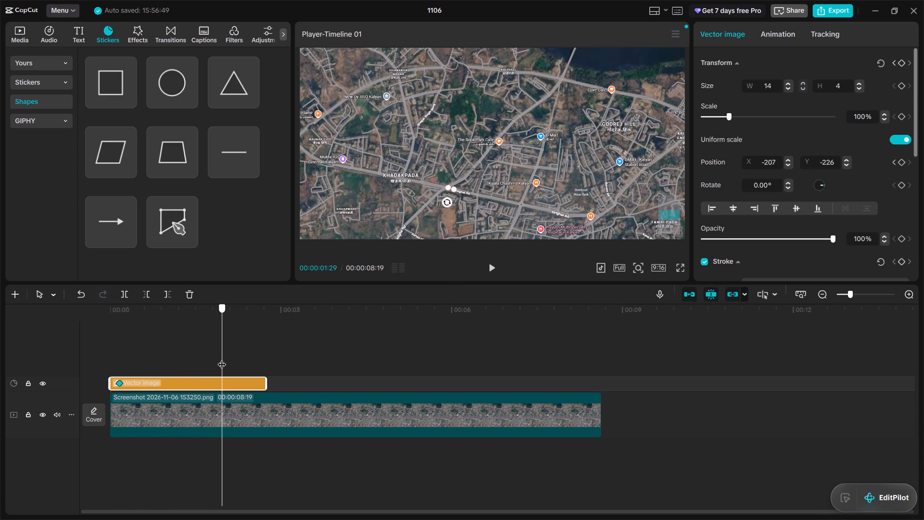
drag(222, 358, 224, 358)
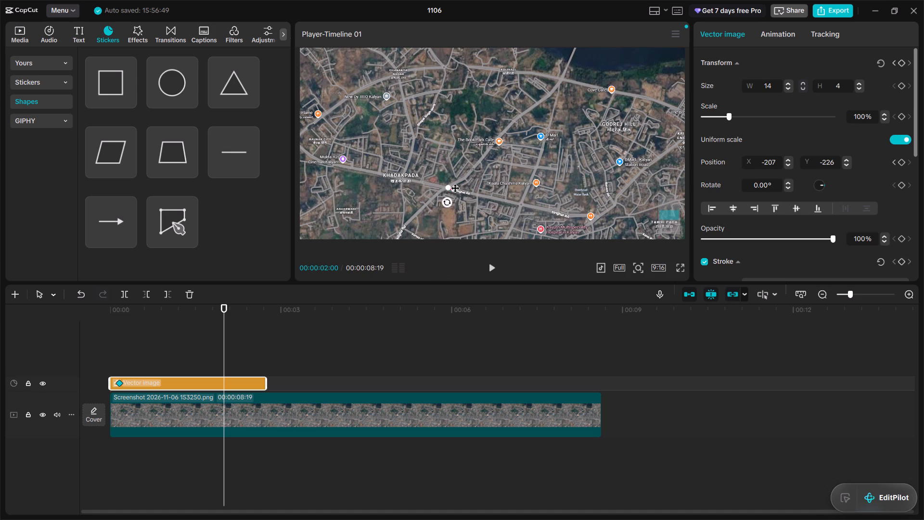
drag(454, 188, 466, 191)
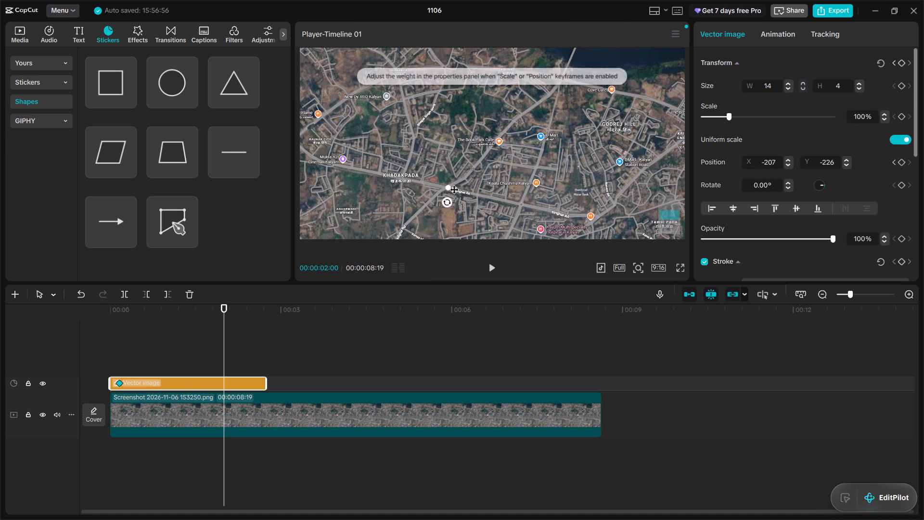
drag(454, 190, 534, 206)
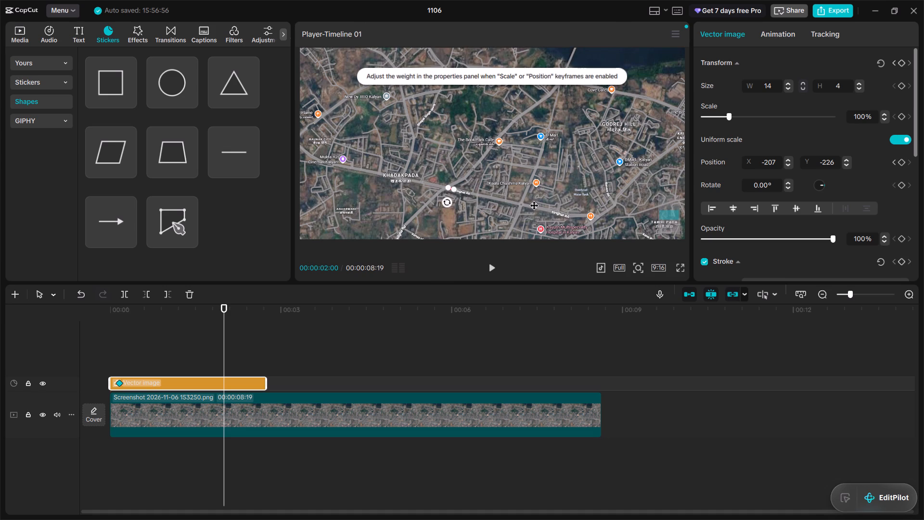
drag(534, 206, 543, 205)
Undo the line's edits back to before its first keyframe was added and its clip was extended on the timeline.
key(ctrl+z)
key(ctrl+z)
key(ctrl+z)
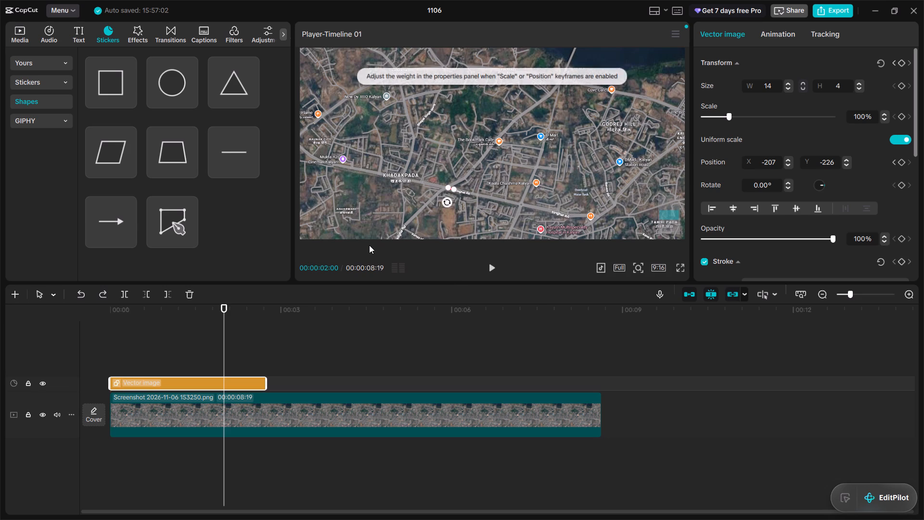
key(ctrl+z)
key(ctrl+z)
key(ctrl+z)
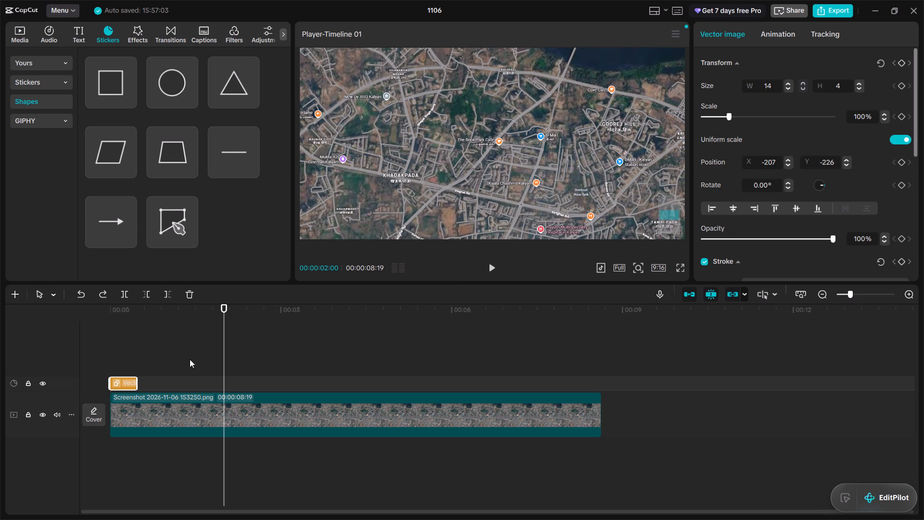
click(123, 381)
key(Delete)
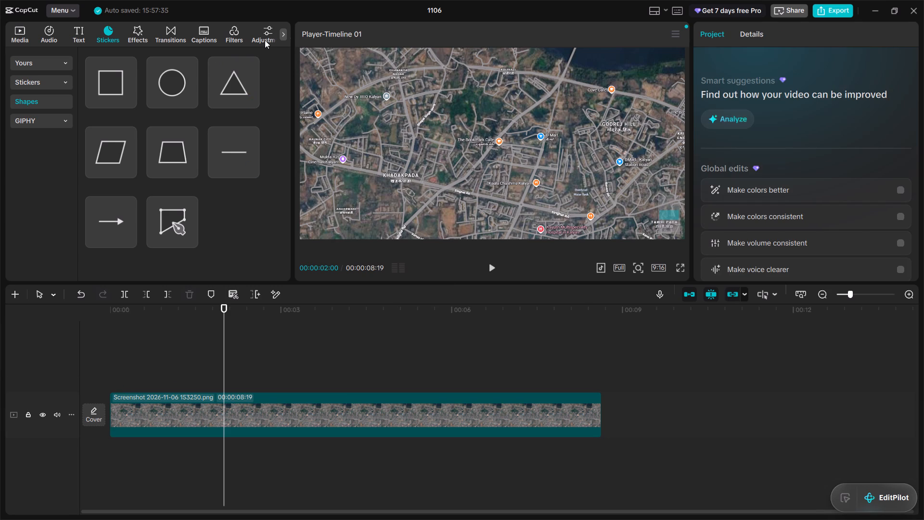
Look through the text, local captions, sticker and video effect libraries for a way to create the route.
click(79, 37)
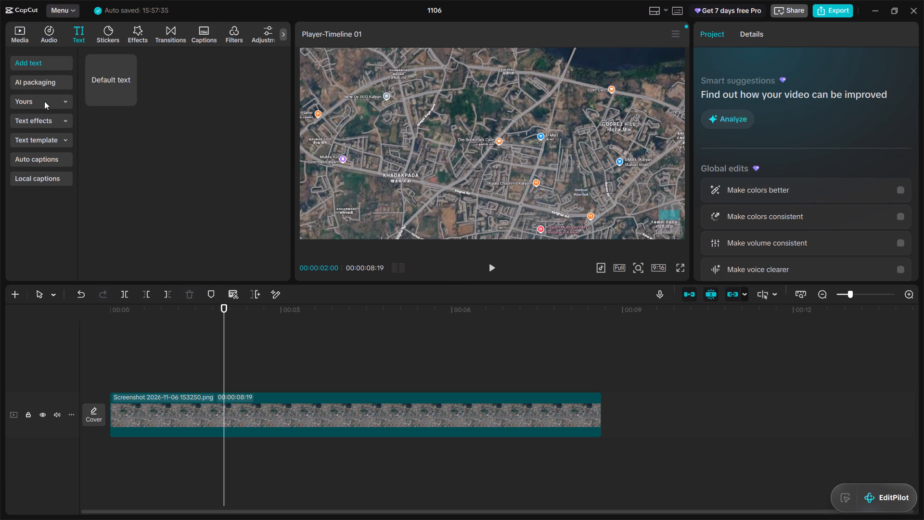
click(41, 176)
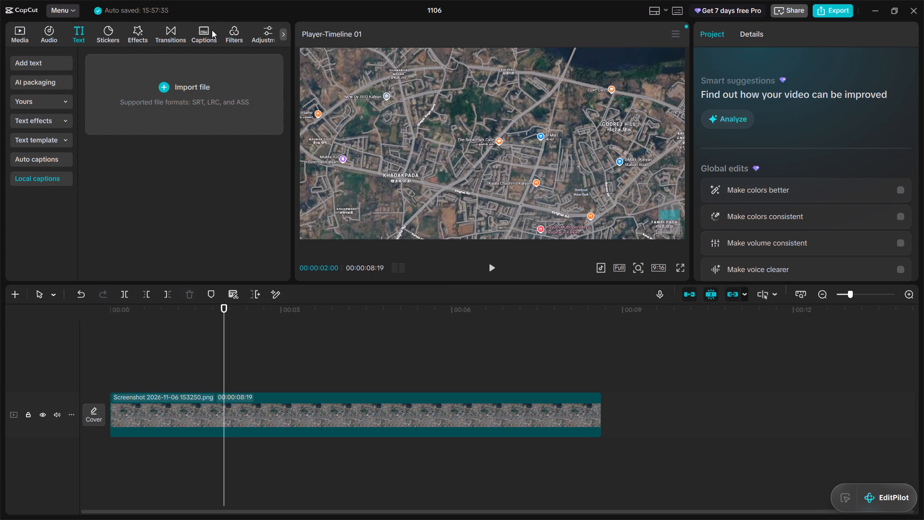
click(33, 65)
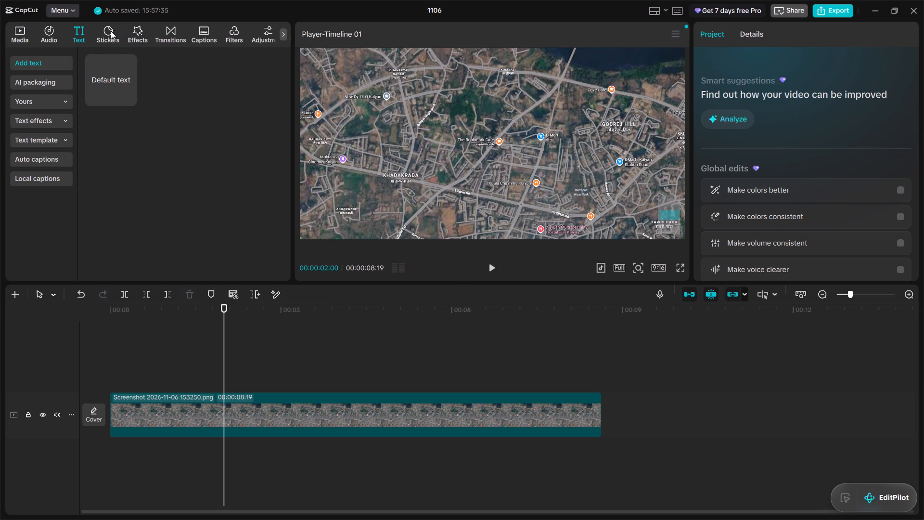
click(111, 31)
click(129, 30)
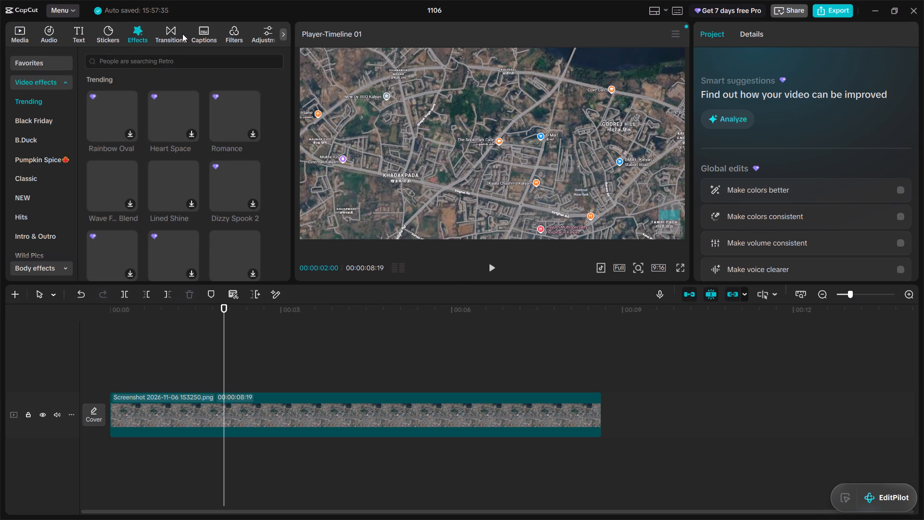
scroll(182, 34, left, 4)
click(283, 34)
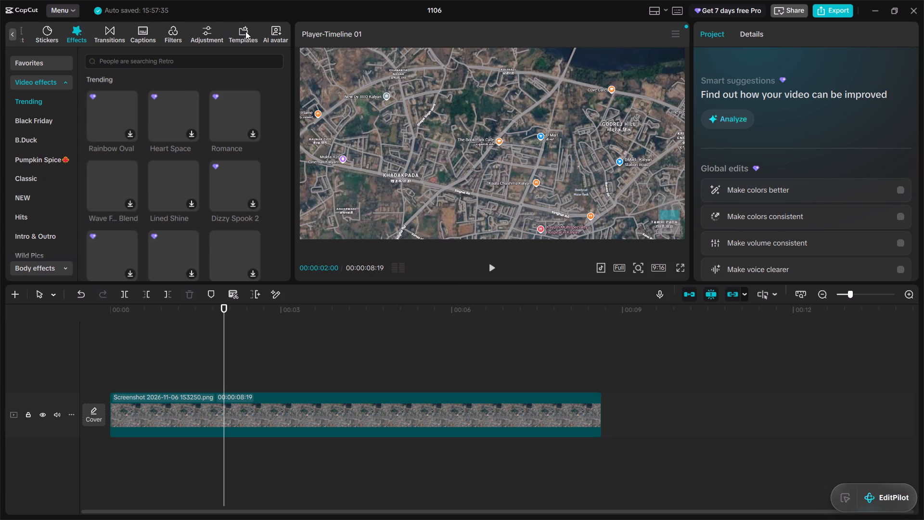
Examine the map screenshot clip's Retouch and Basic video settings for options that could animate the route.
click(180, 427)
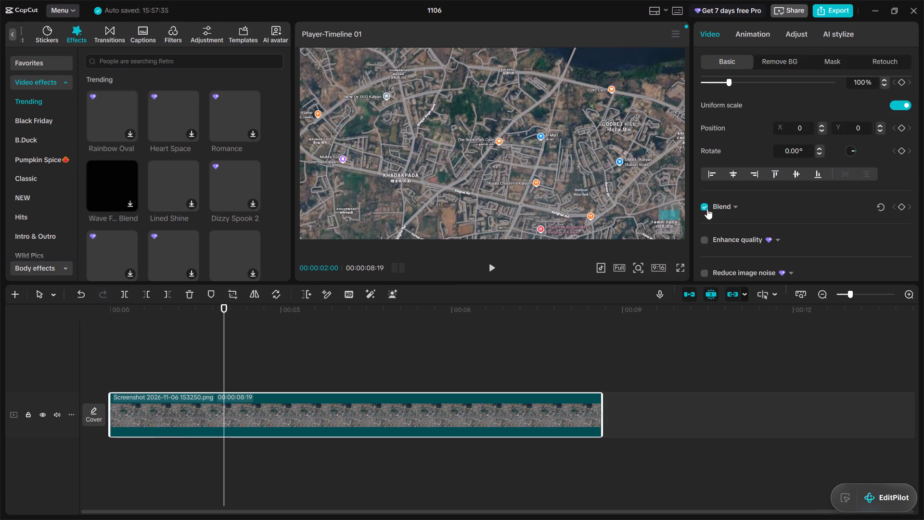
click(887, 61)
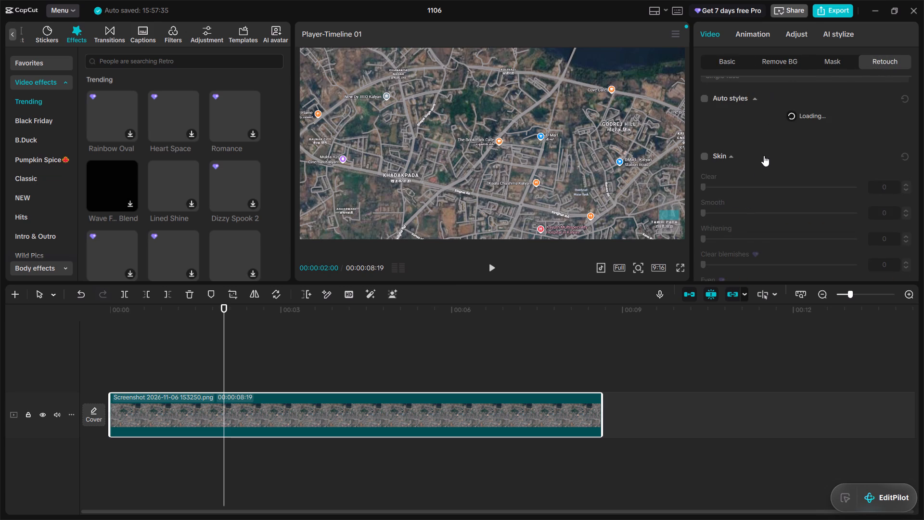
scroll(764, 156, up, 4)
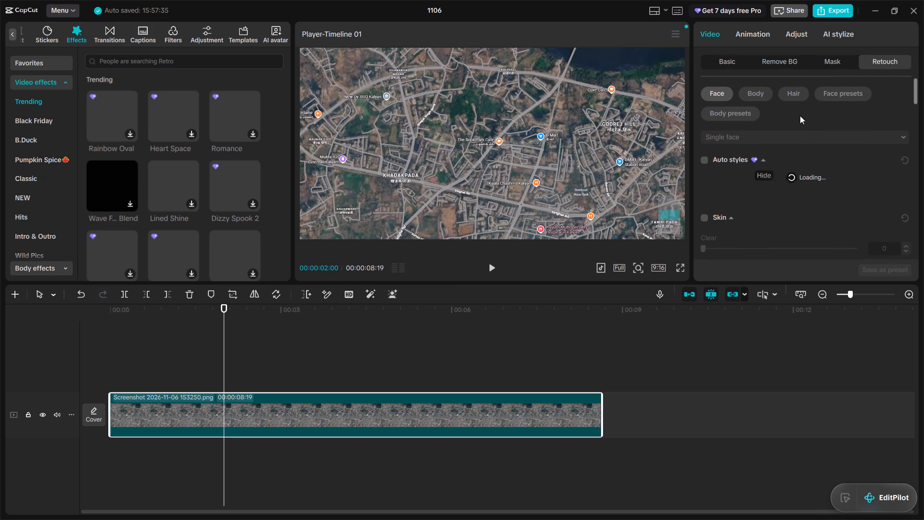
scroll(782, 110, down, 5)
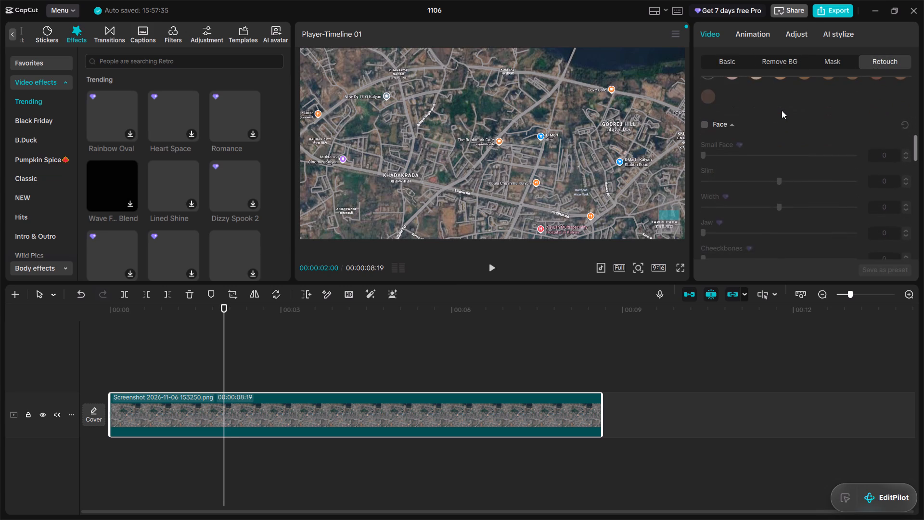
scroll(782, 110, down, 5)
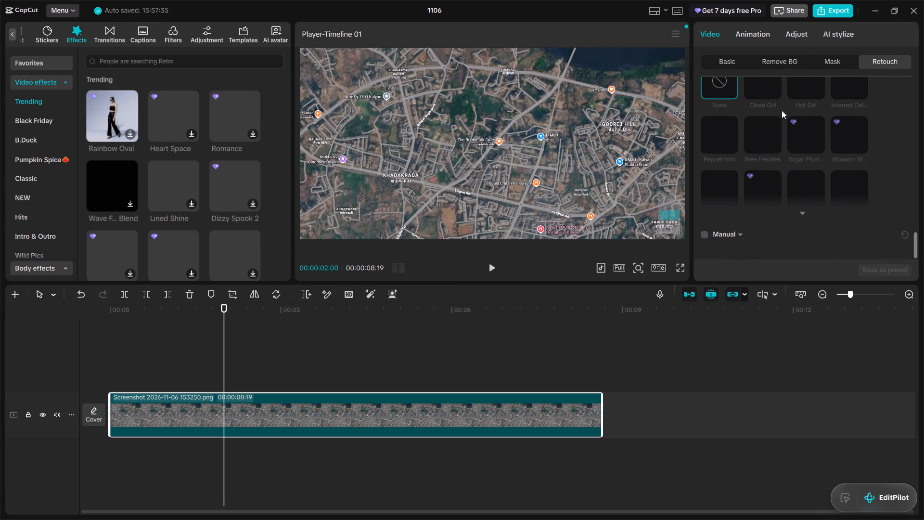
scroll(782, 110, down, 3)
scroll(782, 110, up, 8)
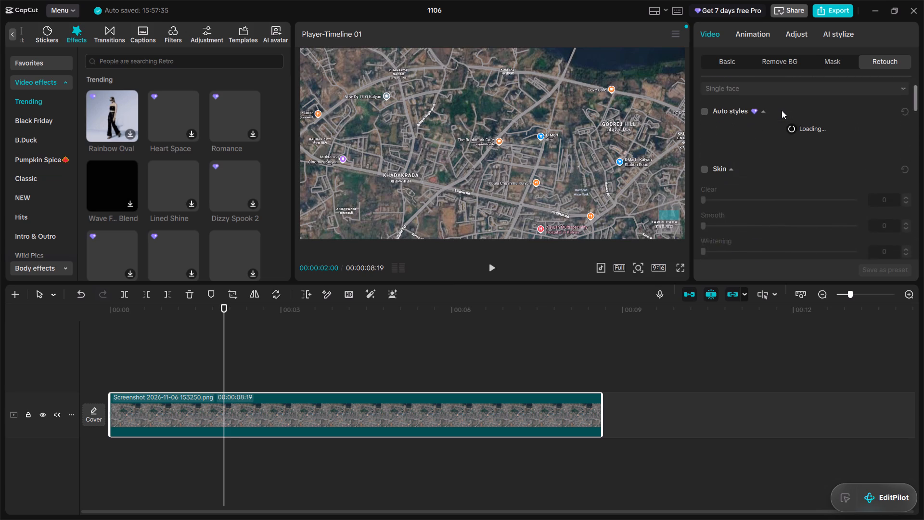
scroll(766, 176, up, 7)
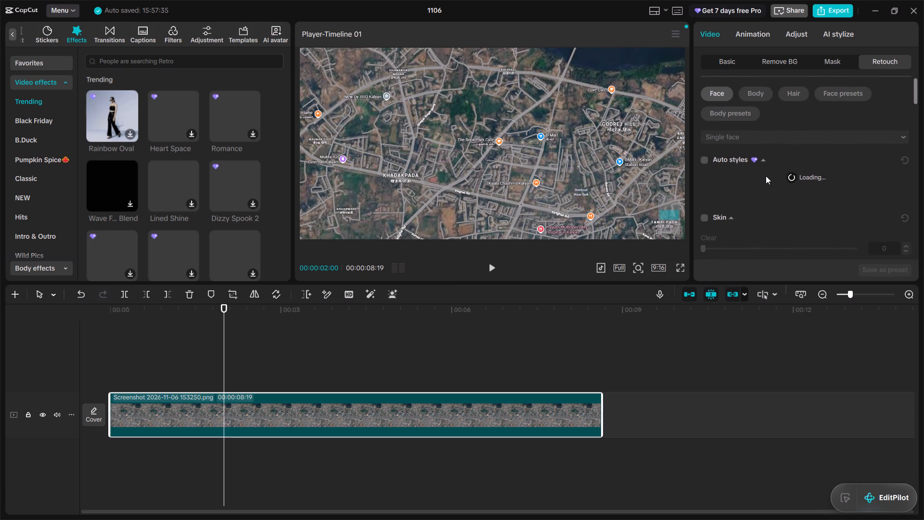
scroll(766, 176, up, 1)
click(835, 57)
click(731, 64)
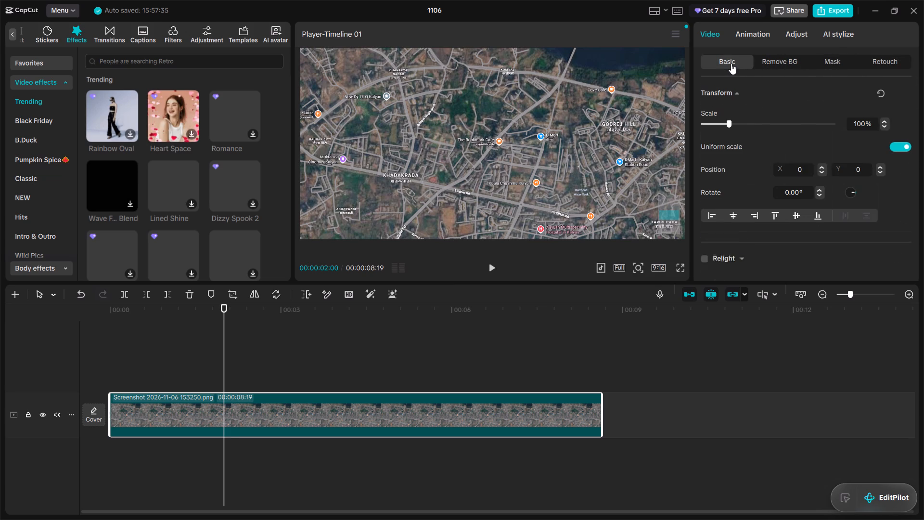
scroll(769, 142, down, 7)
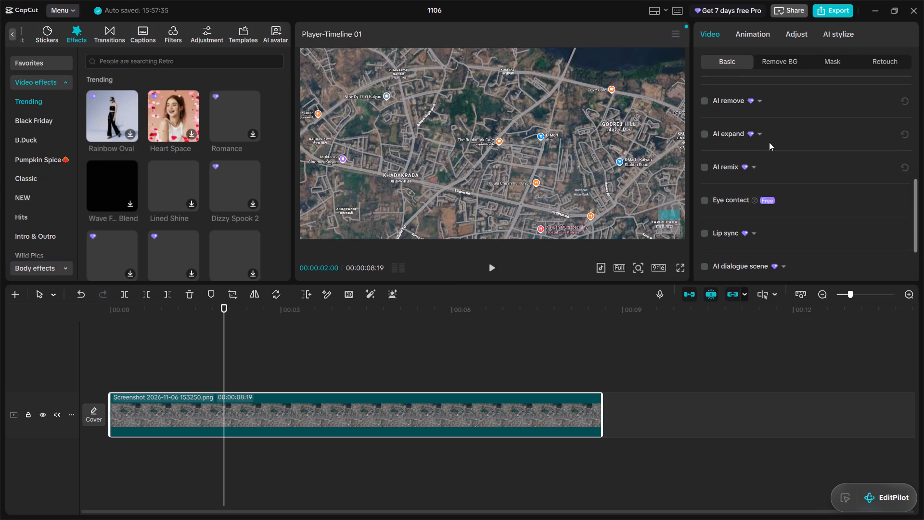
scroll(769, 142, down, 5)
scroll(769, 142, up, 7)
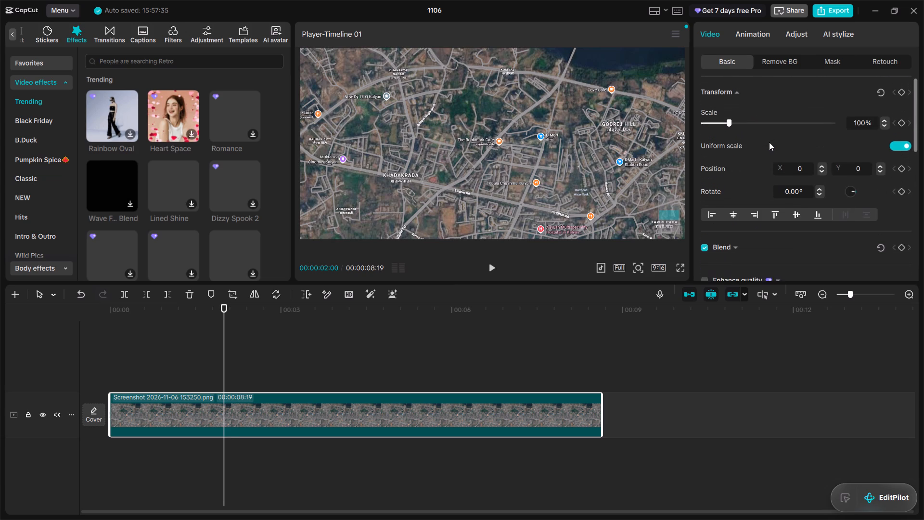
scroll(769, 142, up, 6)
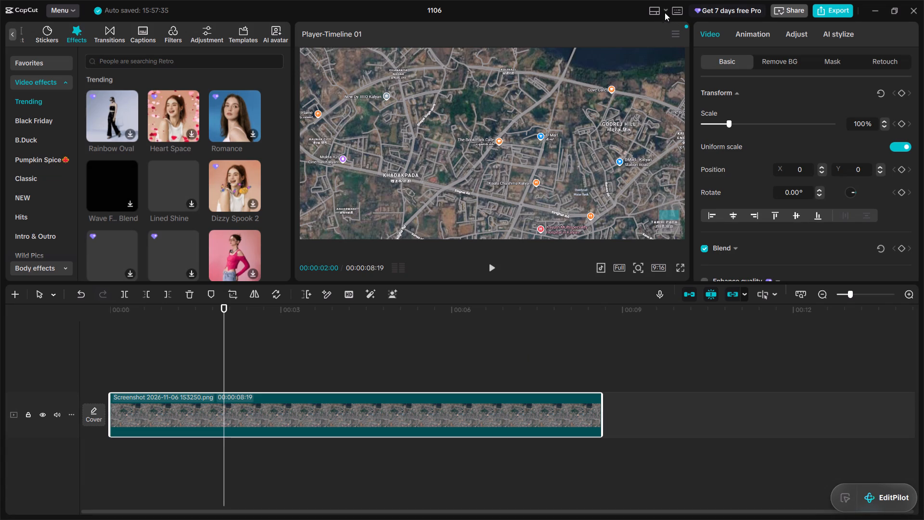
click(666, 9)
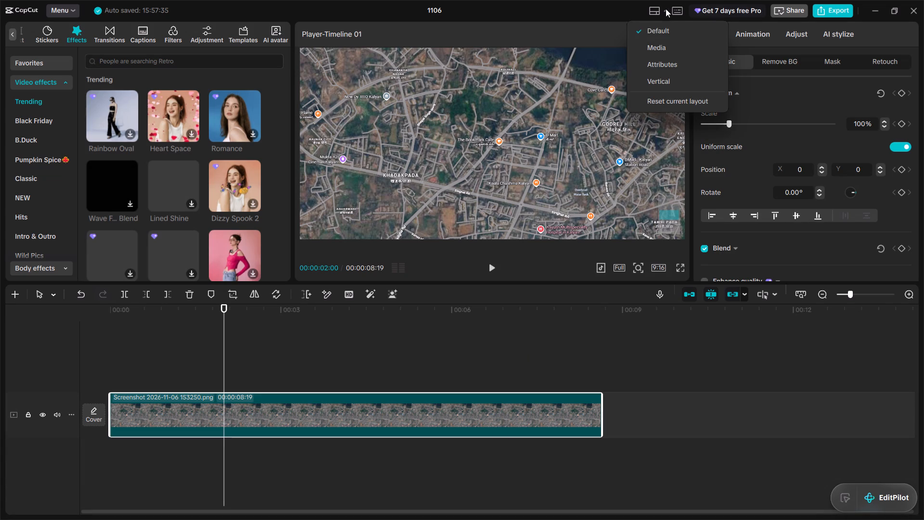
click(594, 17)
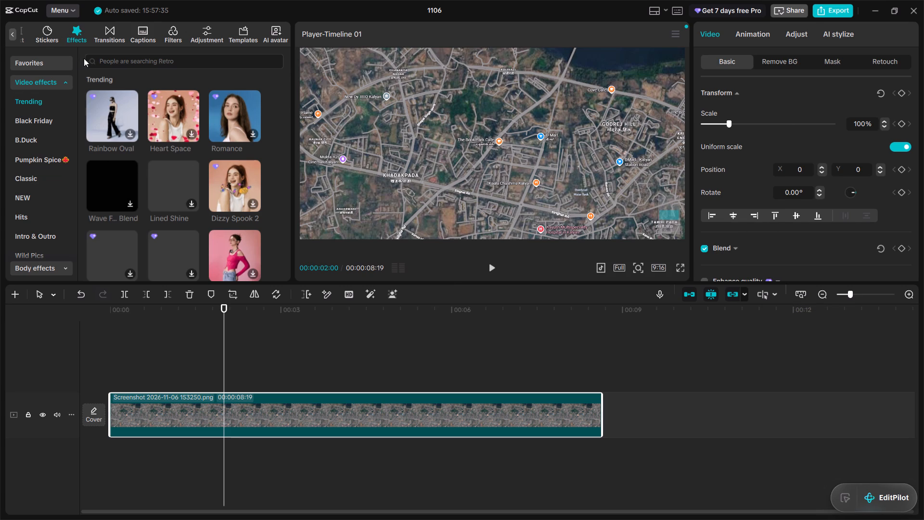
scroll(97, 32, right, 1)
Look through the text library and its AI packaging feature for a way to create the route.
click(10, 32)
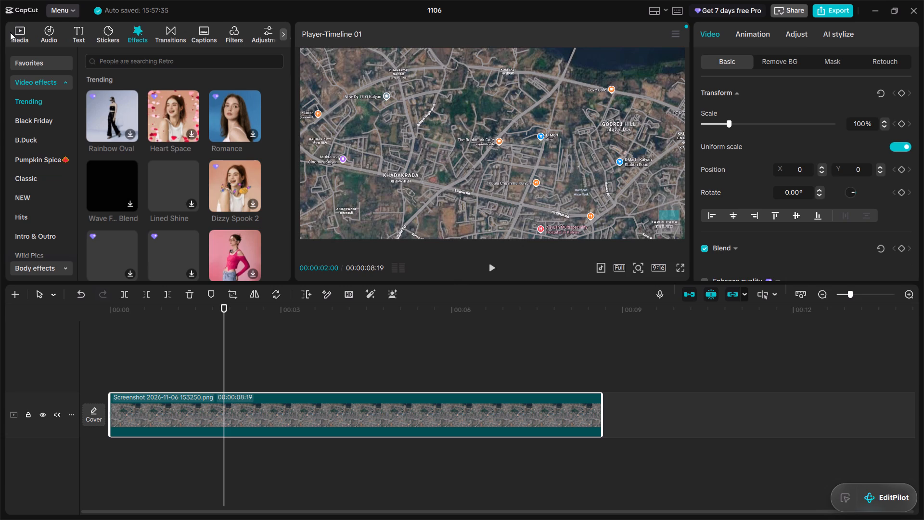
click(81, 30)
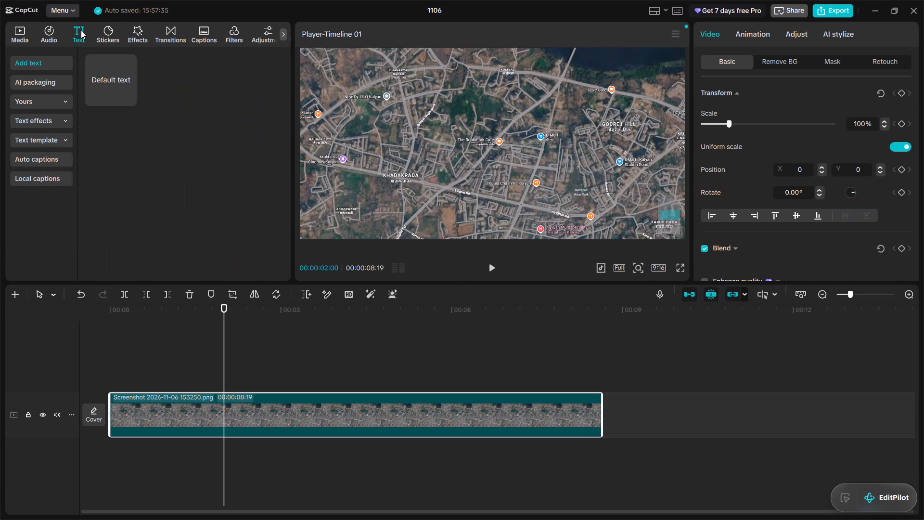
click(41, 85)
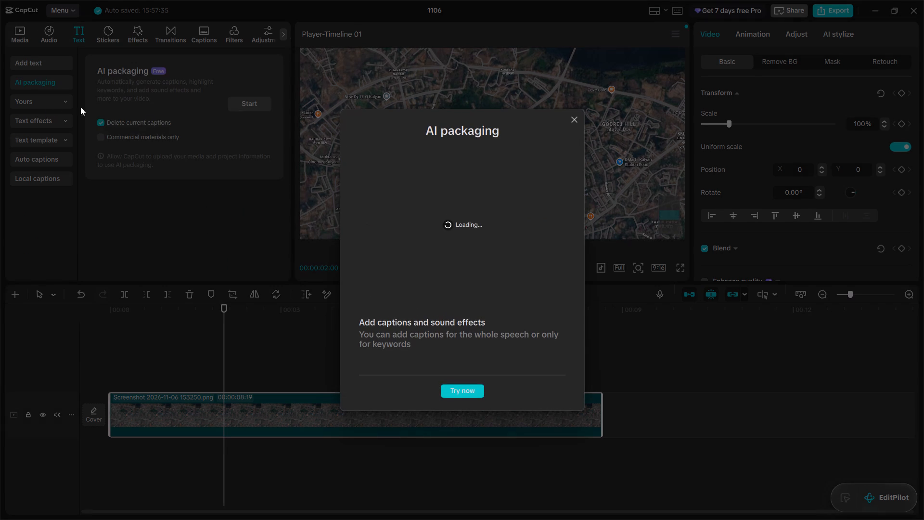
click(575, 121)
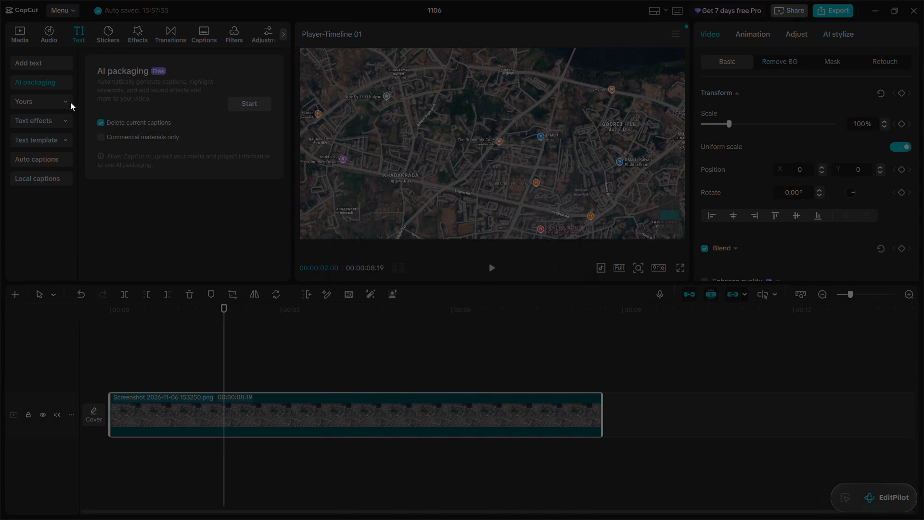
click(70, 102)
triple_click(61, 101)
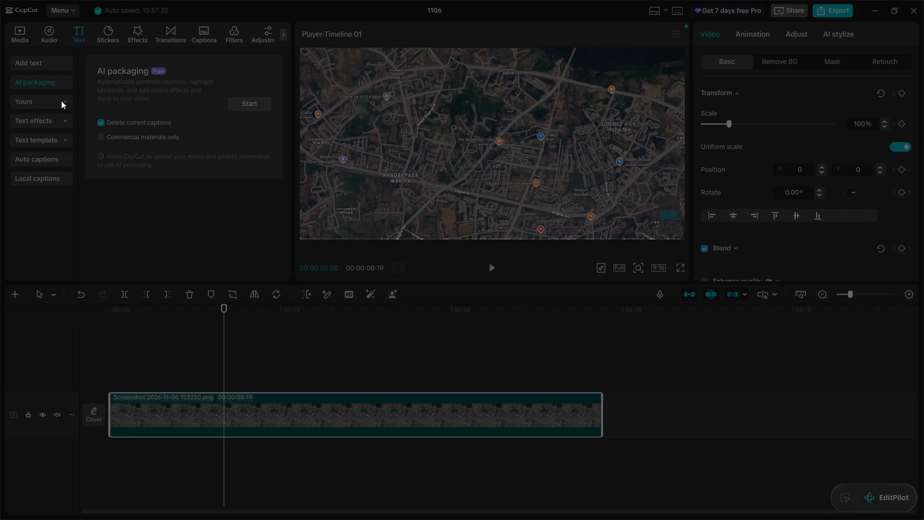
double_click(61, 101)
click(406, 160)
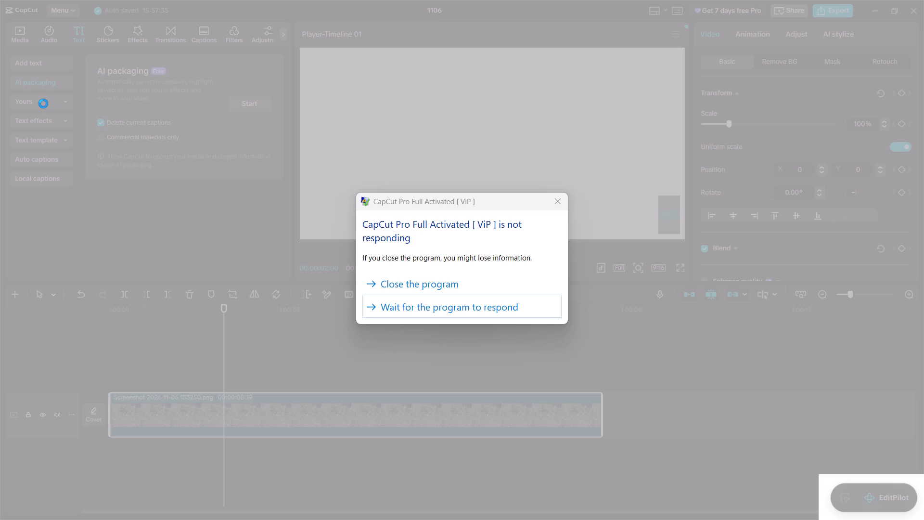
Close the unresponsive CapCut program and cancel the Windows problem report.
click(445, 312)
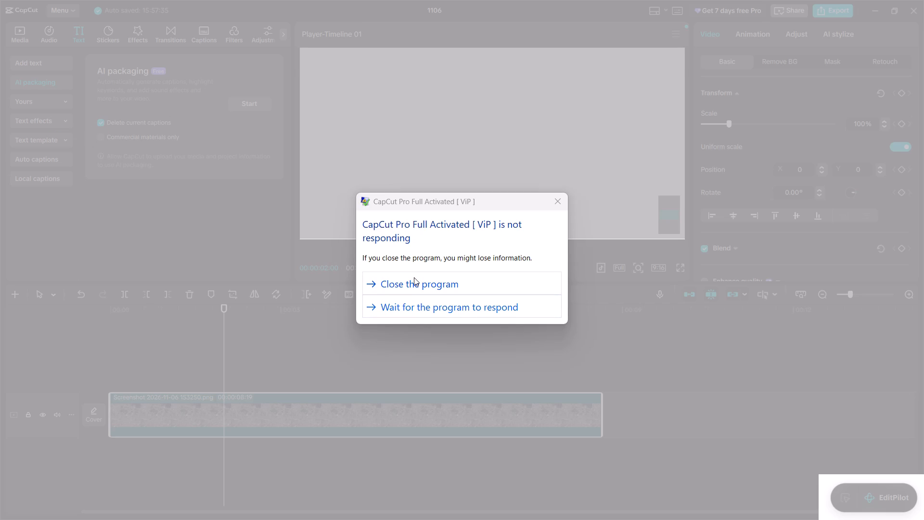
click(414, 277)
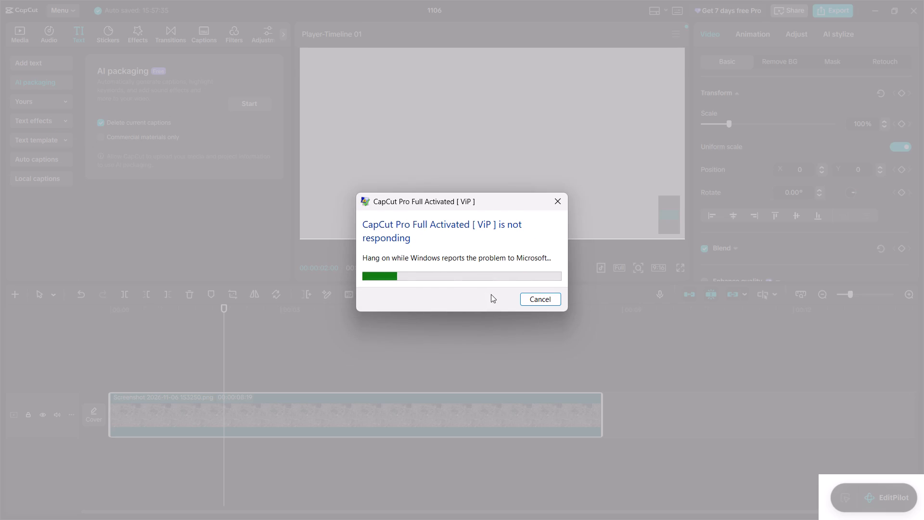
click(537, 298)
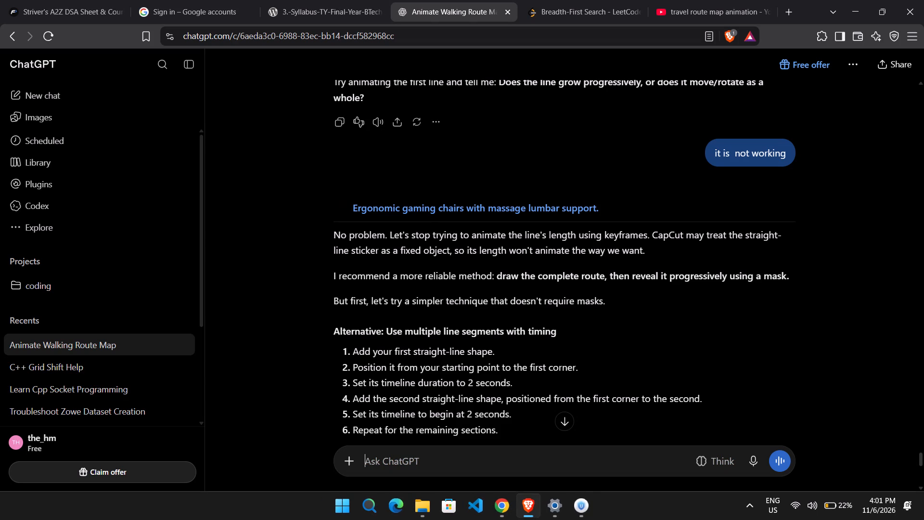
Relaunch CapCut and reopen the project 1106.
text(cap)
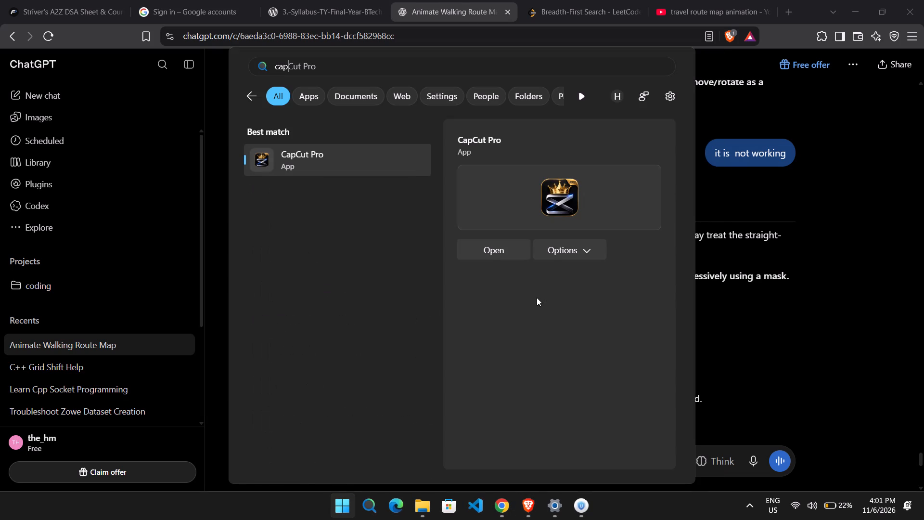
key(Return)
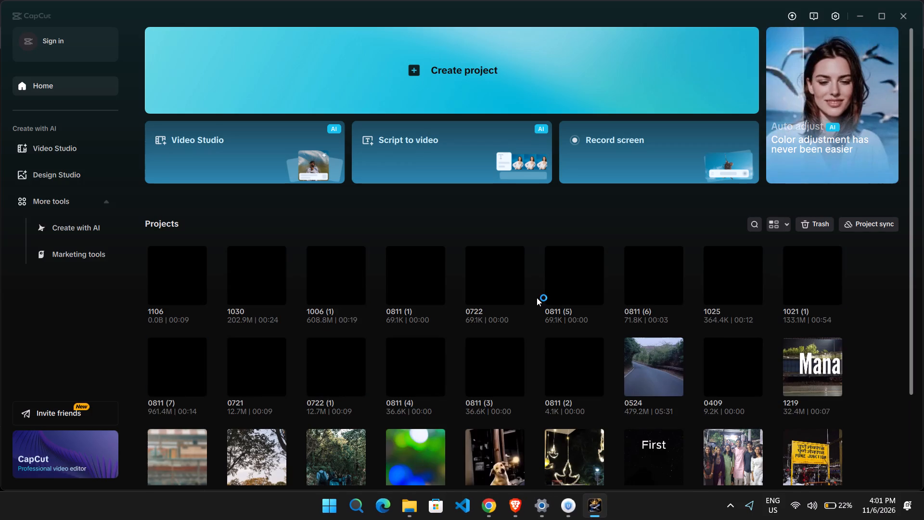
click(561, 110)
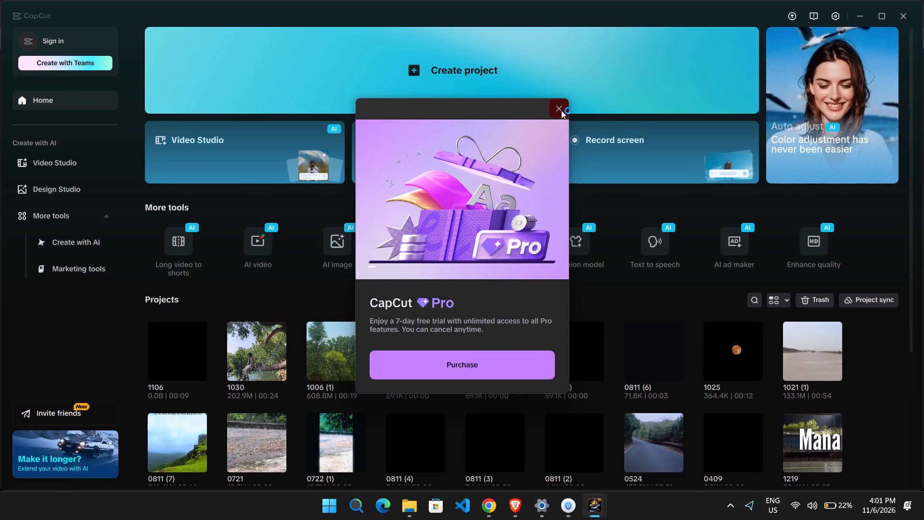
click(173, 353)
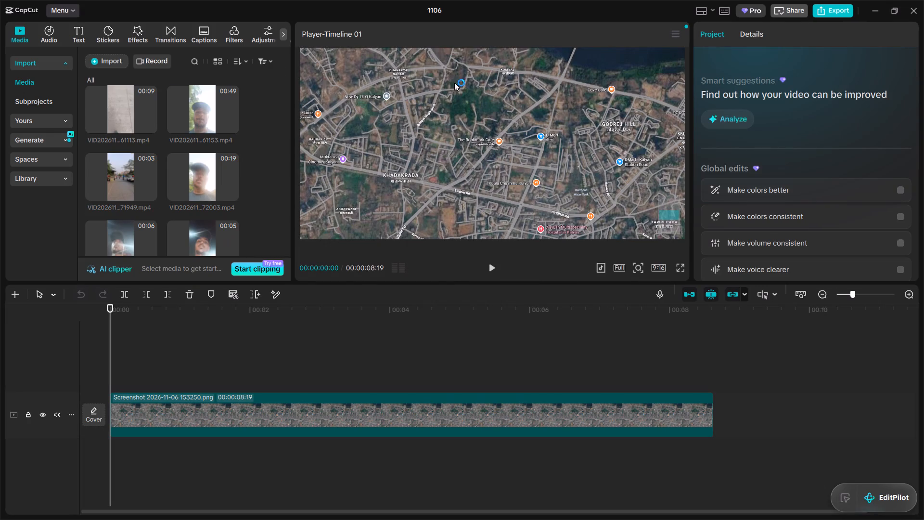
Look through the favorite media, AI image generation and text effects libraries for route-drawing options.
click(56, 124)
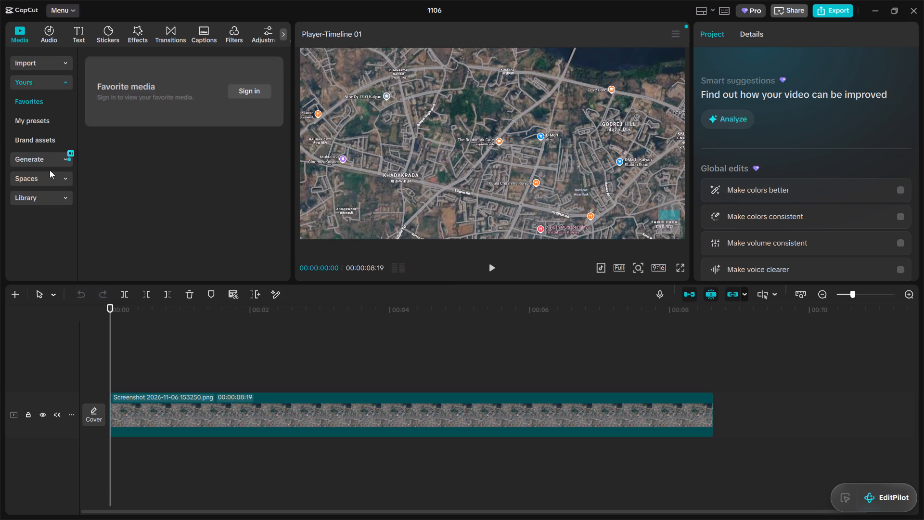
click(64, 160)
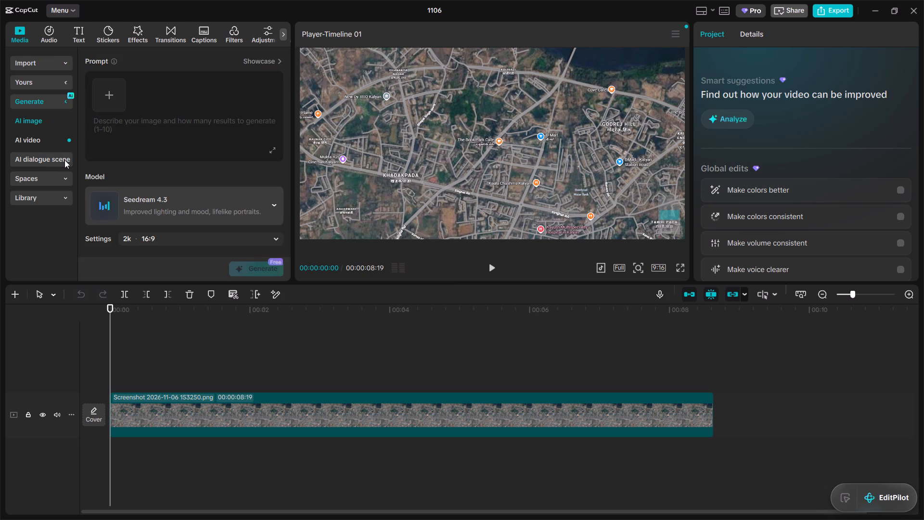
scroll(151, 163, down, 4)
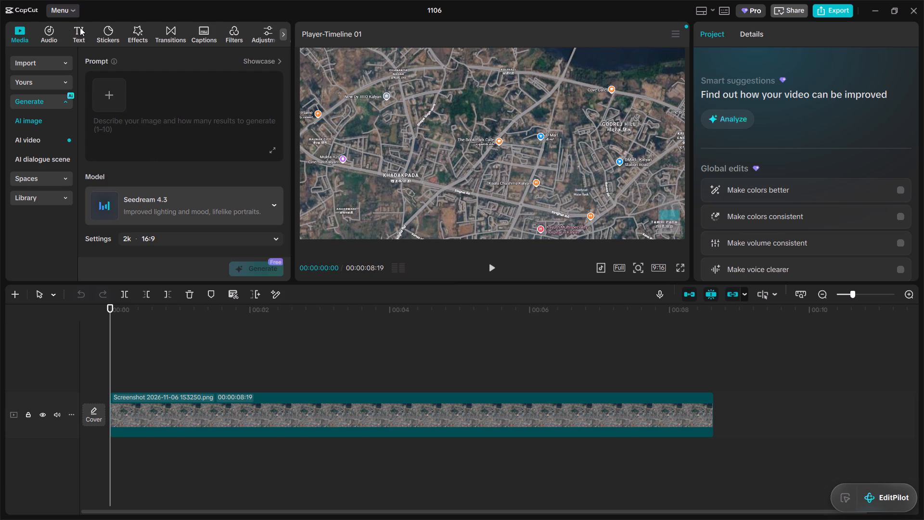
click(80, 27)
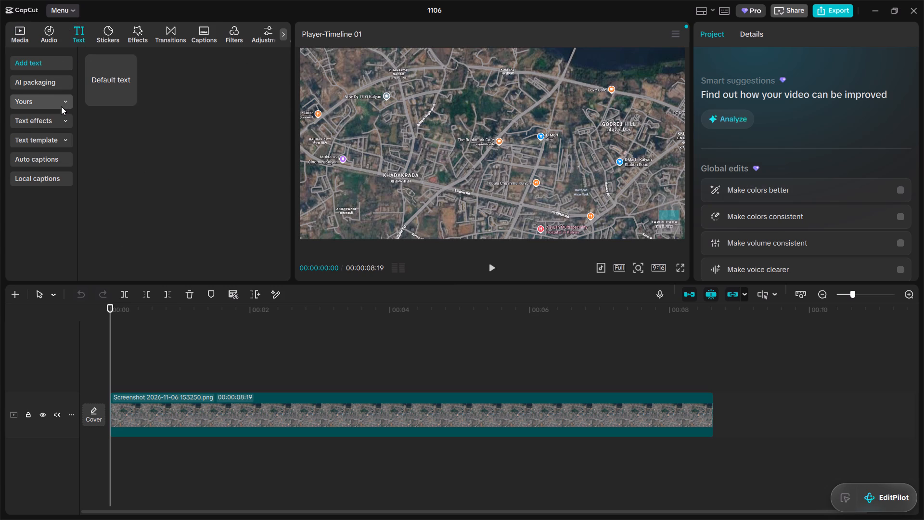
click(61, 106)
click(61, 106)
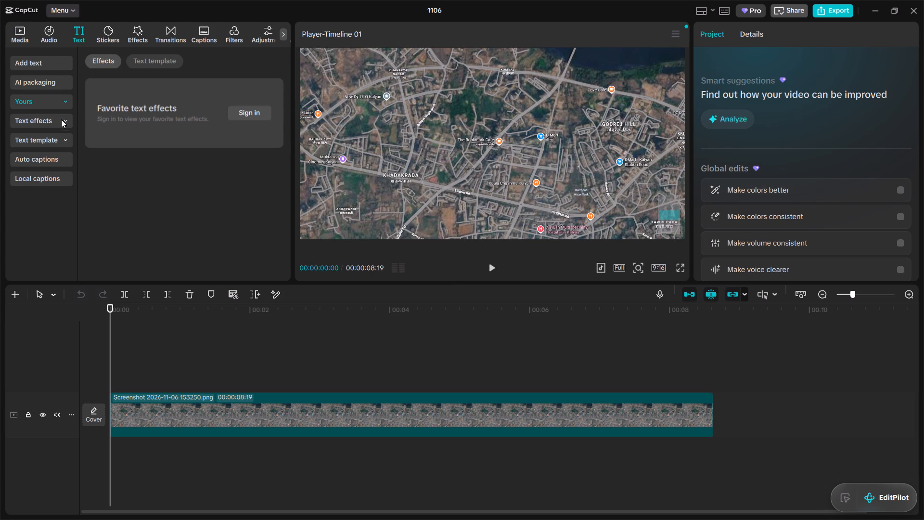
click(61, 122)
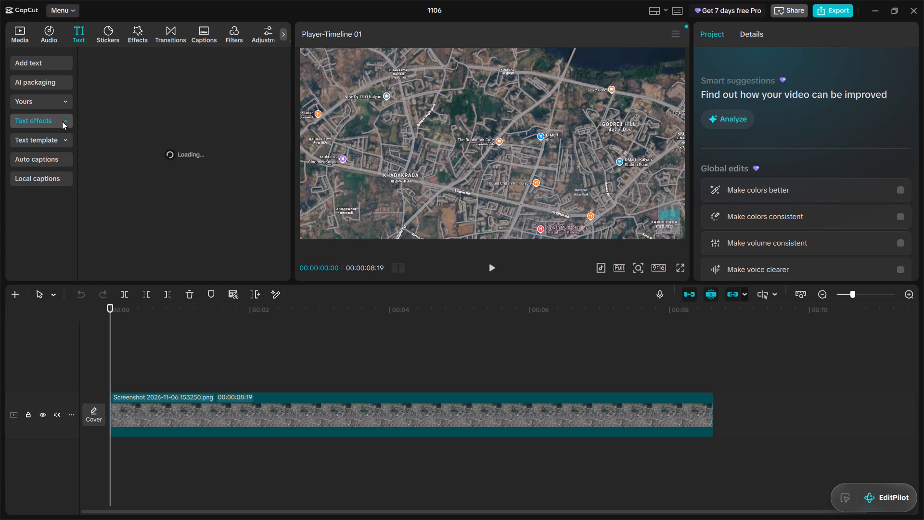
click(61, 122)
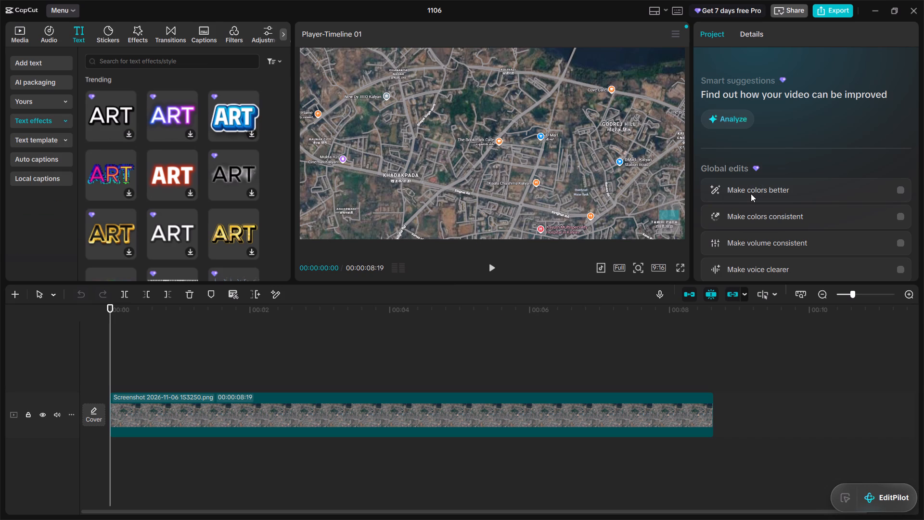
Examine the project's smart suggestions, global edits and details for options usable on the map.
scroll(751, 194, down, 1)
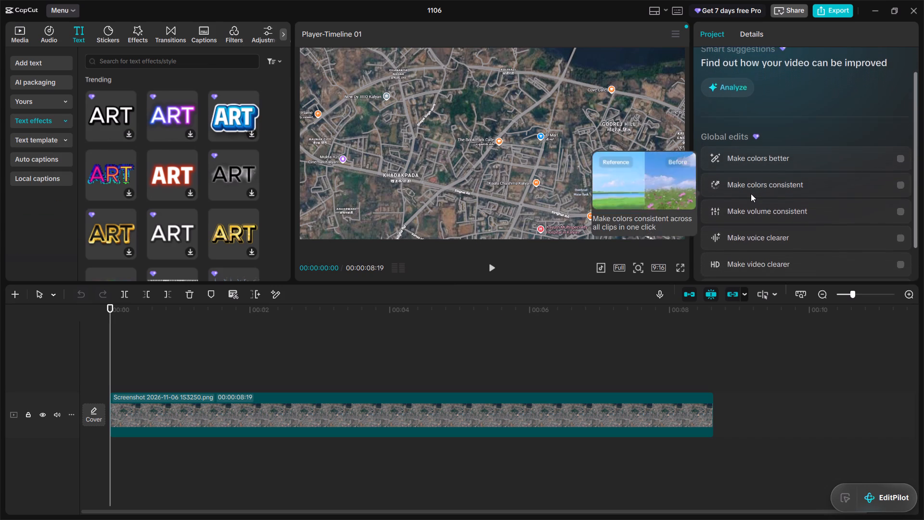
scroll(751, 194, down, 3)
scroll(751, 194, up, 2)
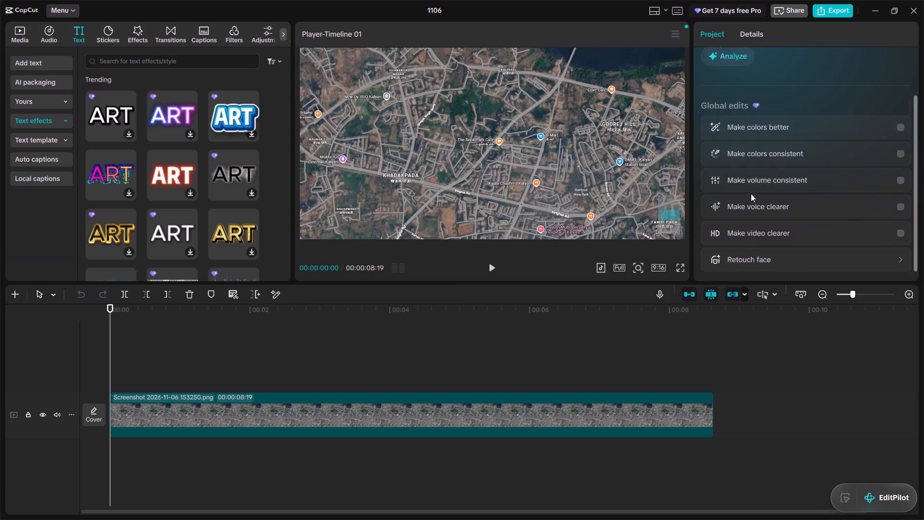
scroll(751, 194, up, 2)
click(750, 38)
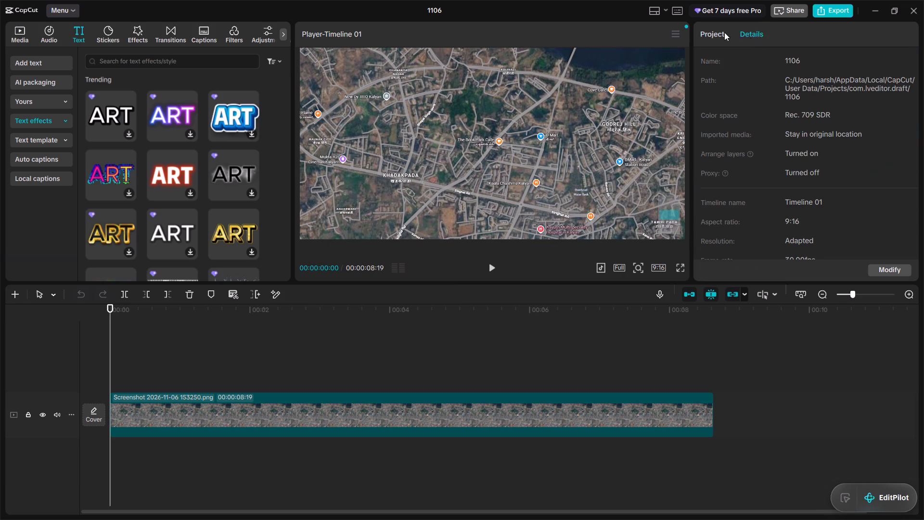
click(706, 28)
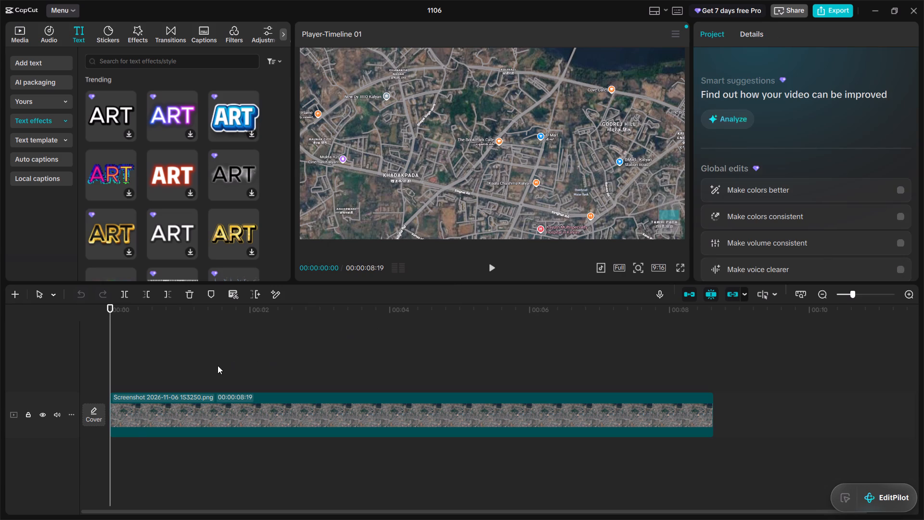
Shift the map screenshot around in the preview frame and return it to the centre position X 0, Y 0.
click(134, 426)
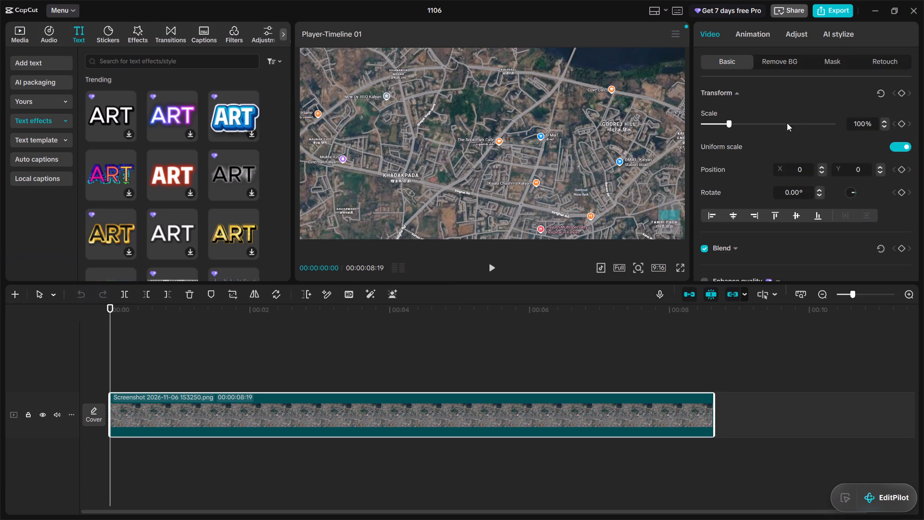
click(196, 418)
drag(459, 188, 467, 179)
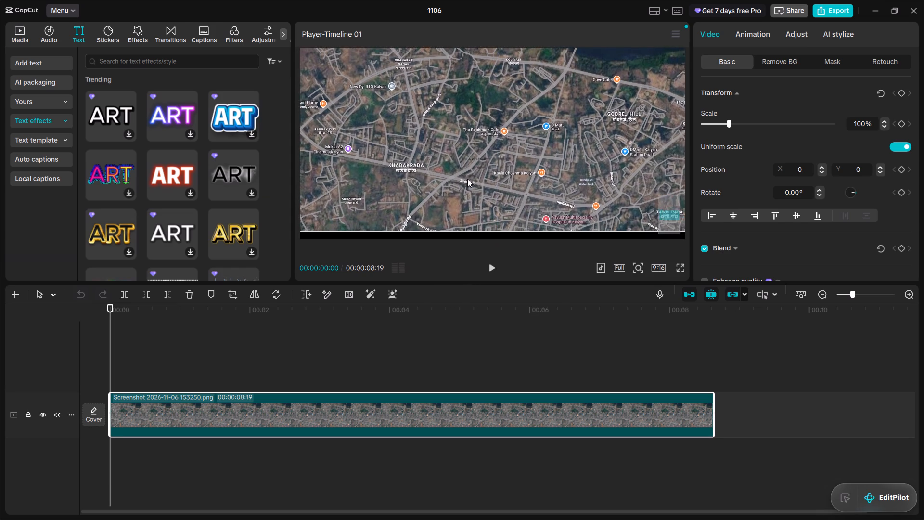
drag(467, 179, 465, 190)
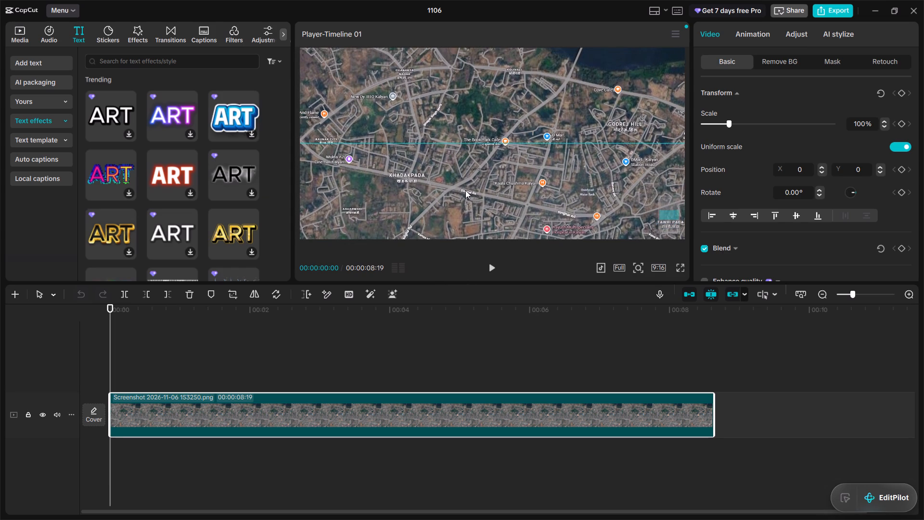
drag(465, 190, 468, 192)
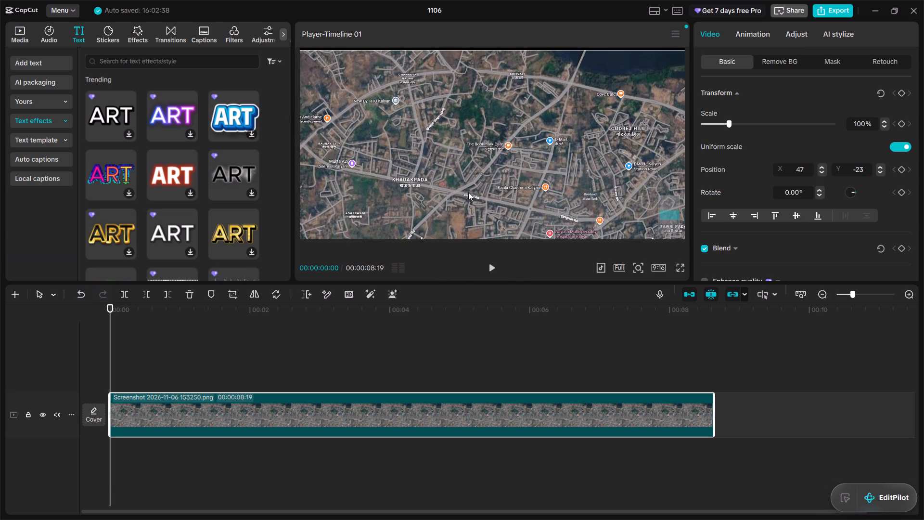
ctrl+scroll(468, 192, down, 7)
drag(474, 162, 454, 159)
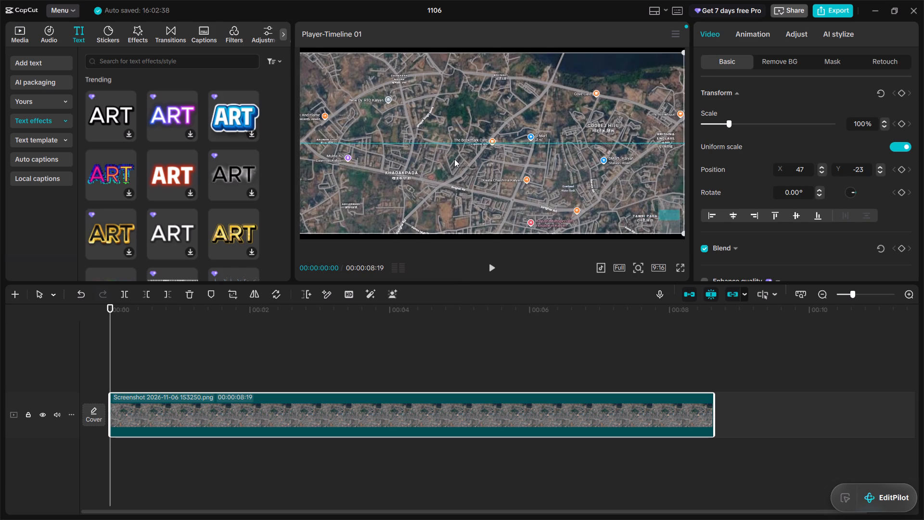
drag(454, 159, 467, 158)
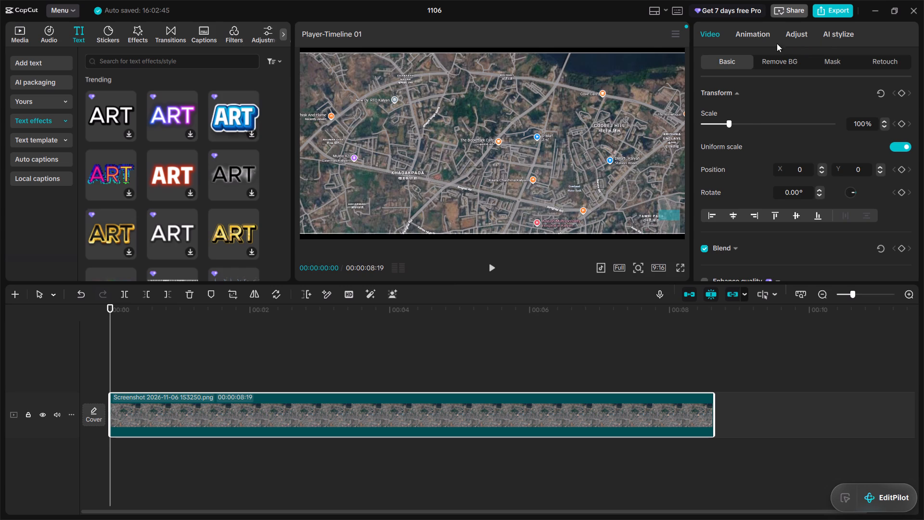
click(831, 61)
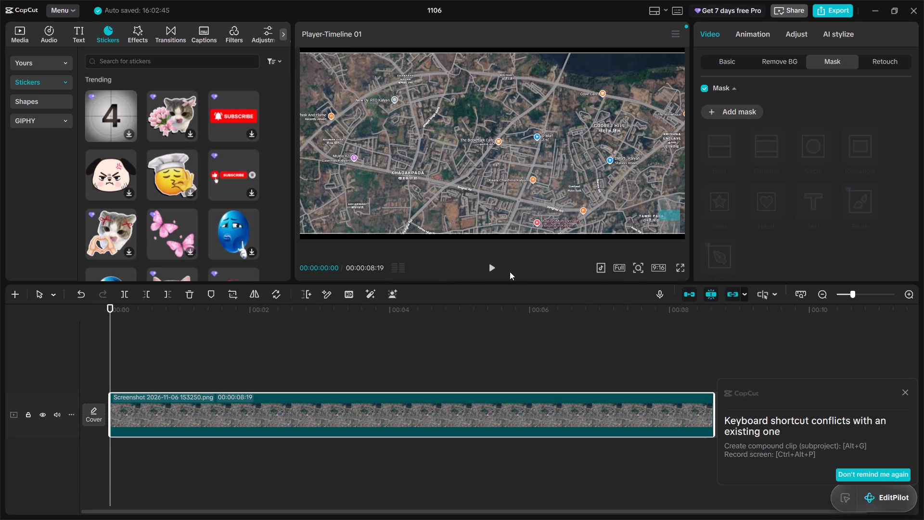
Back in CapCut, dismiss the keyboard shortcut conflict notice.
click(904, 390)
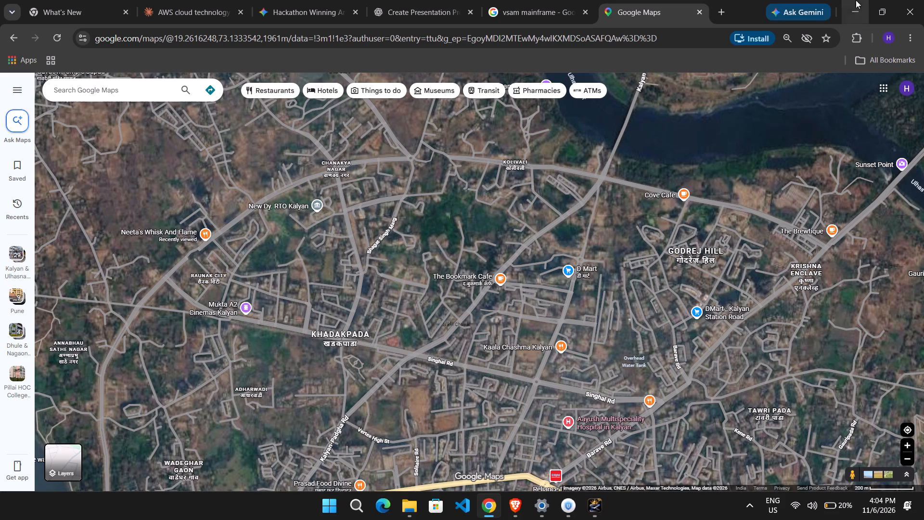
In a new Chrome tab, search Google for "where is doodlein capcut".
click(726, 12)
text(where is doodl)
key(space)
key(BackSpace)
text(ein capci)
key(BackSpace)
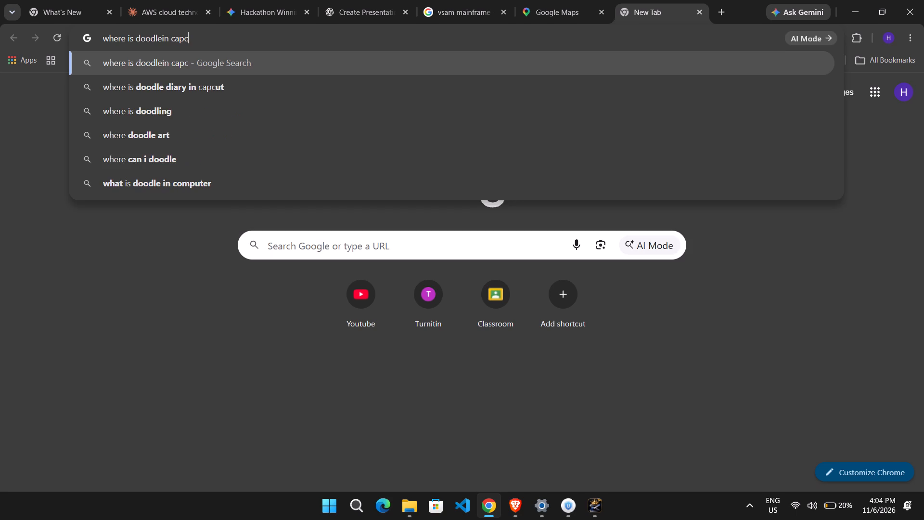
text(ut)
key(Return)
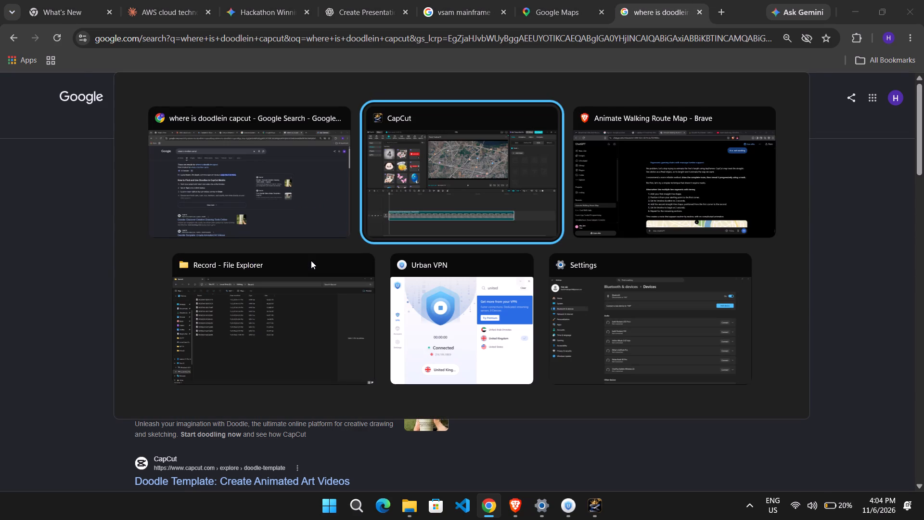
Return to CapCut and add a default text clip above the map at the start of the timeline.
click(70, 34)
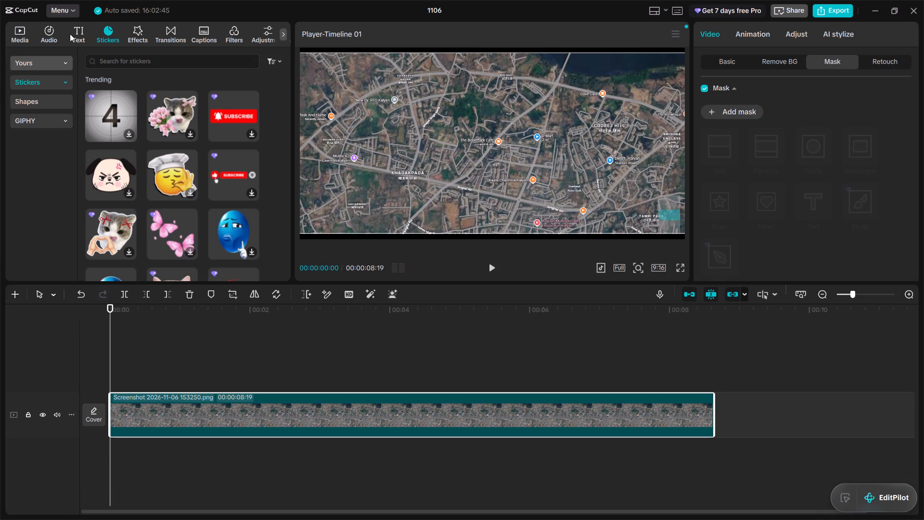
click(53, 66)
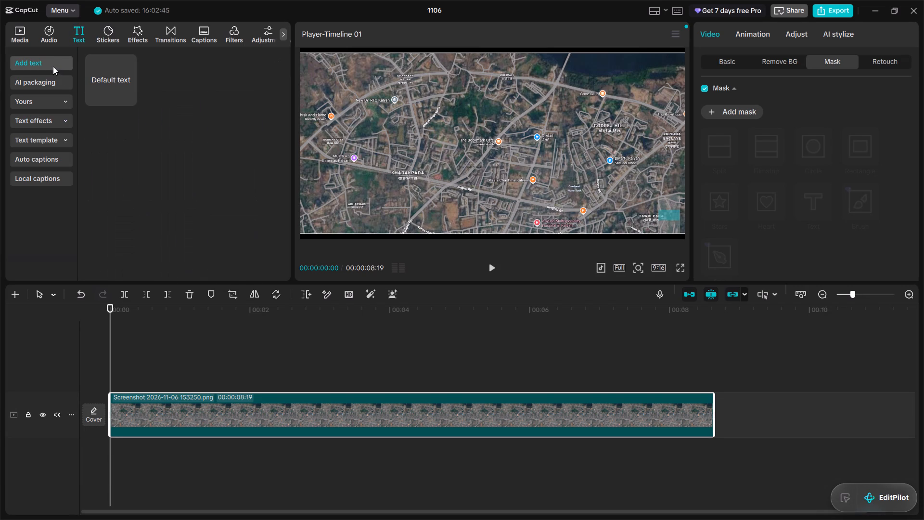
click(131, 102)
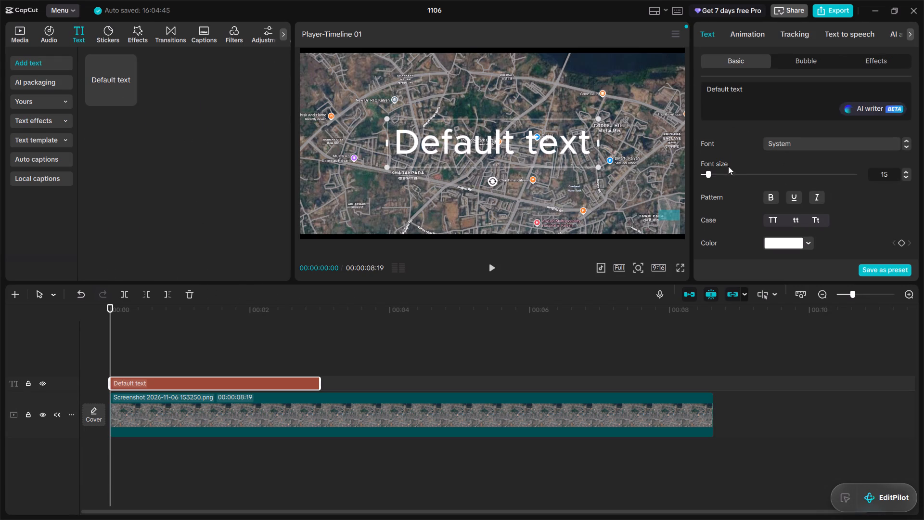
Look through the default text's basic settings for a drawing option, switching Curve on and back off.
scroll(733, 183, down, 3)
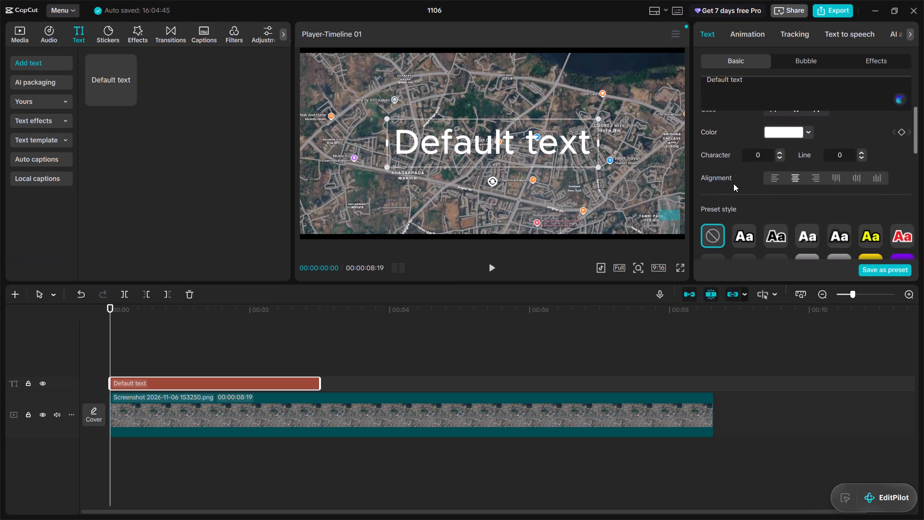
scroll(733, 183, down, 11)
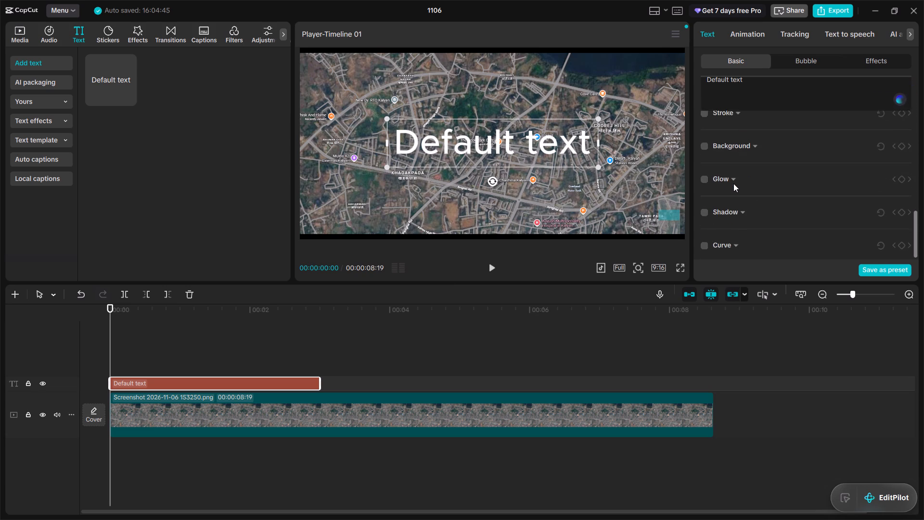
scroll(733, 183, down, 2)
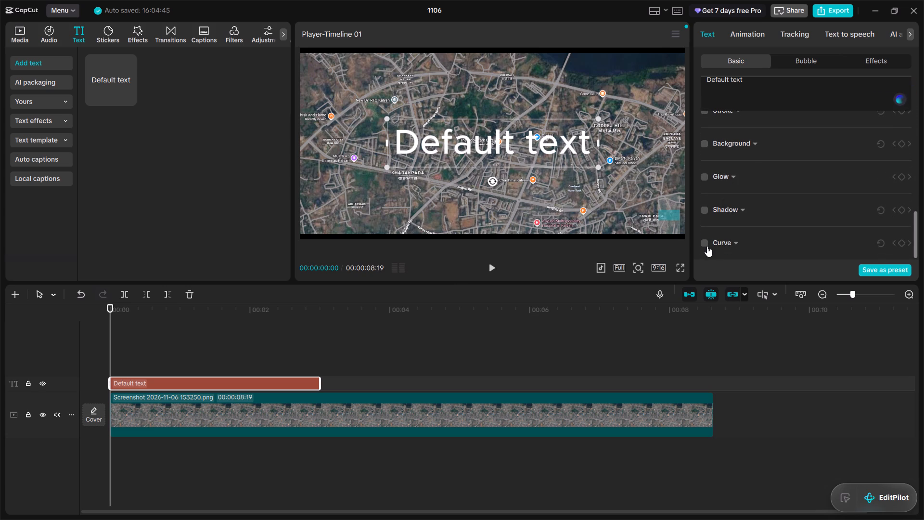
click(707, 246)
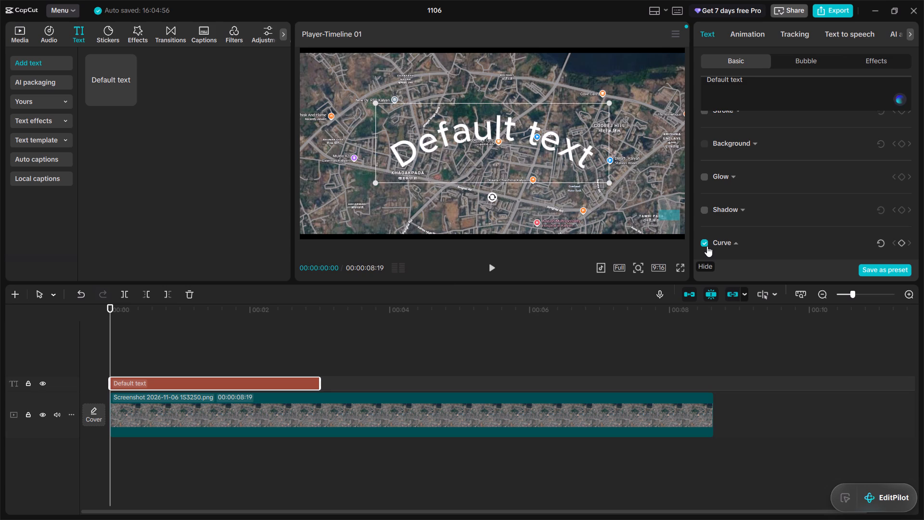
click(707, 246)
Recheck the text clip's property categories and its font, preset style, transform and blend settings for a draw tool.
scroll(792, 193, up, 3)
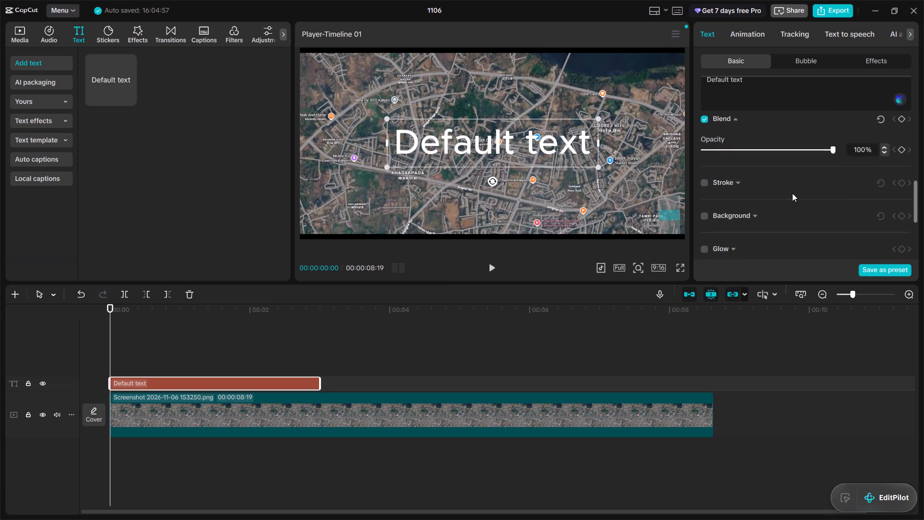
scroll(792, 193, up, 7)
scroll(807, 104, up, 3)
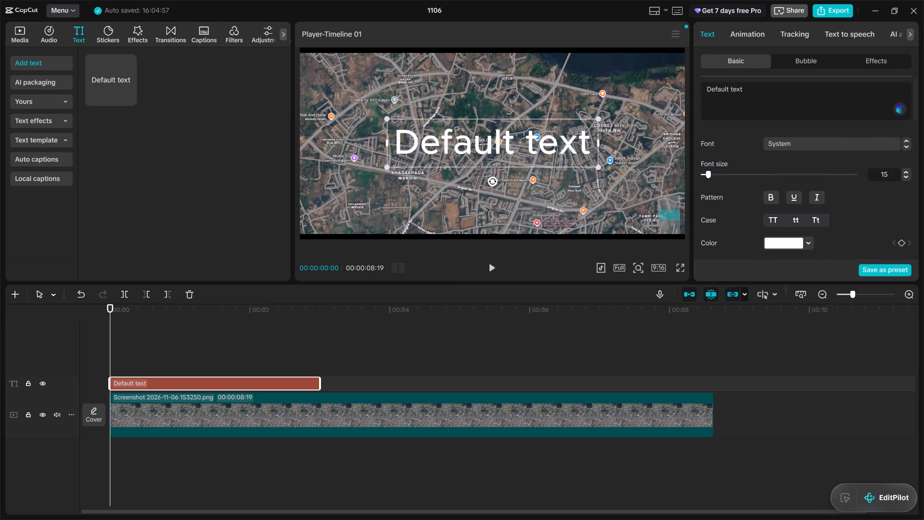
drag(853, 36, 762, 40)
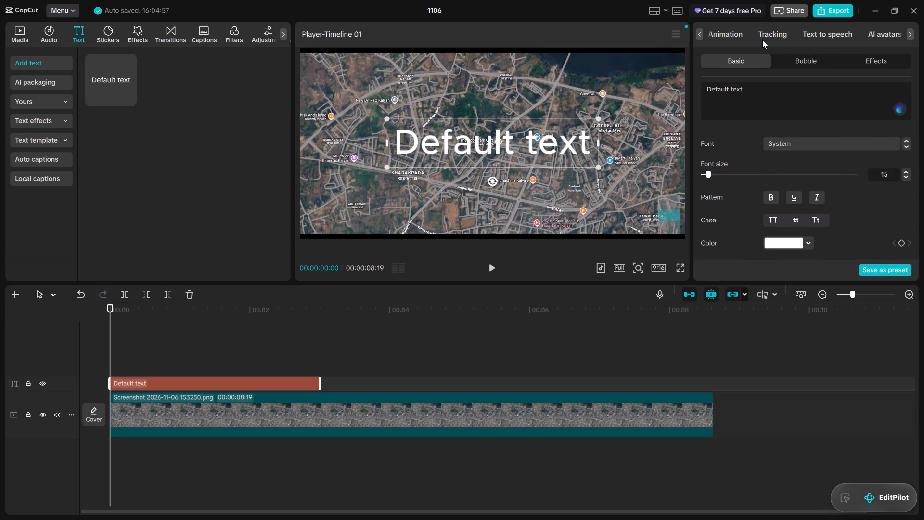
drag(762, 40, 881, 38)
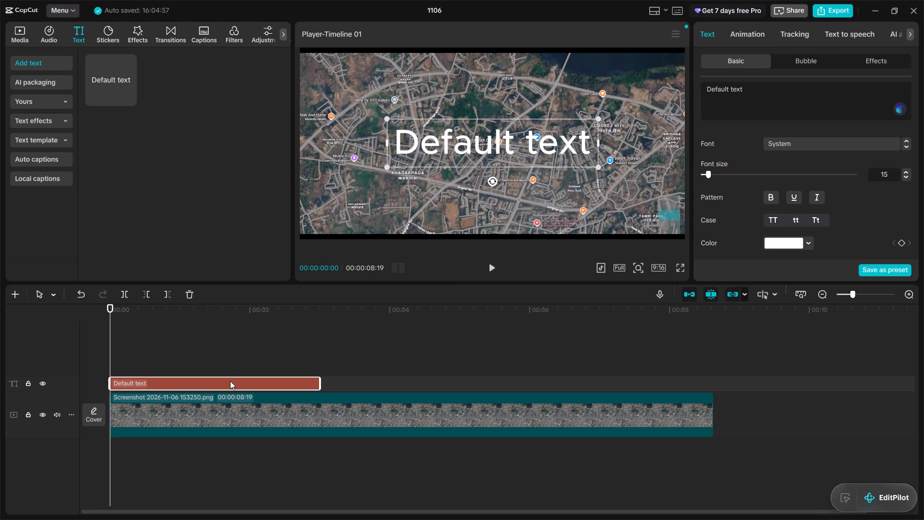
scroll(742, 208, down, 1)
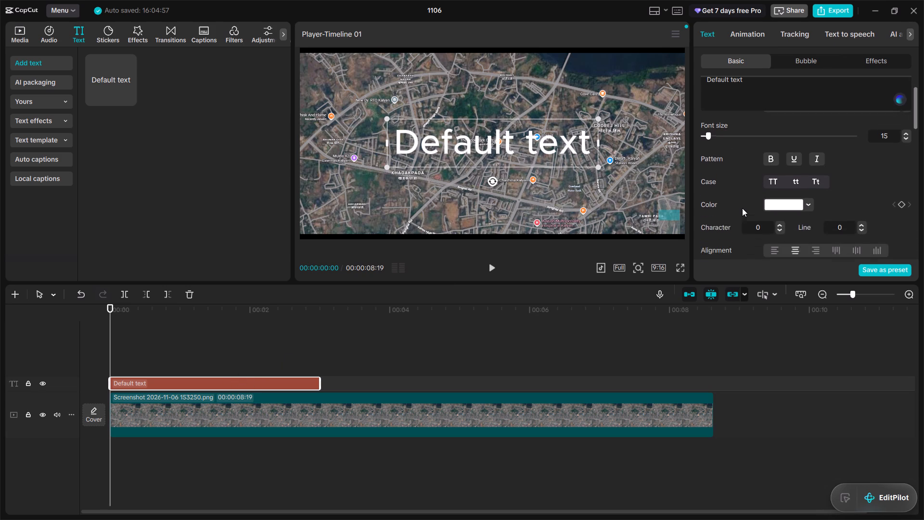
scroll(742, 208, down, 4)
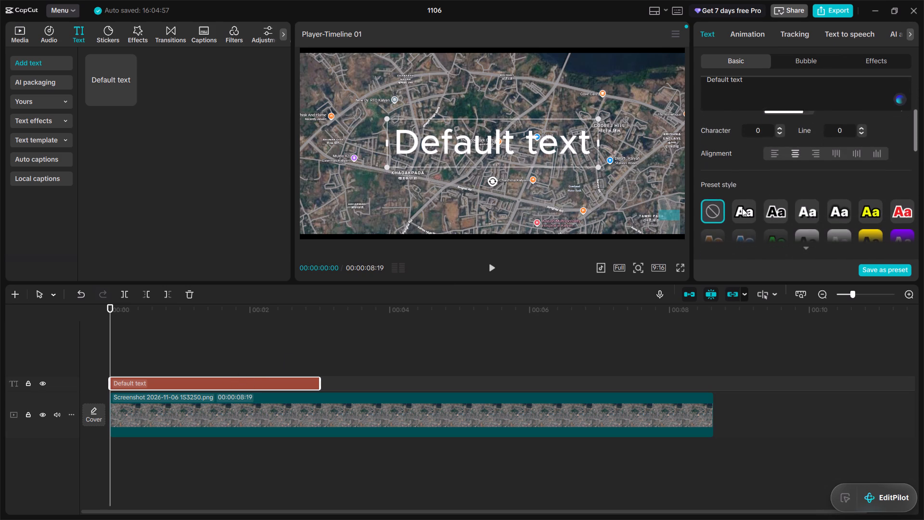
scroll(742, 208, down, 5)
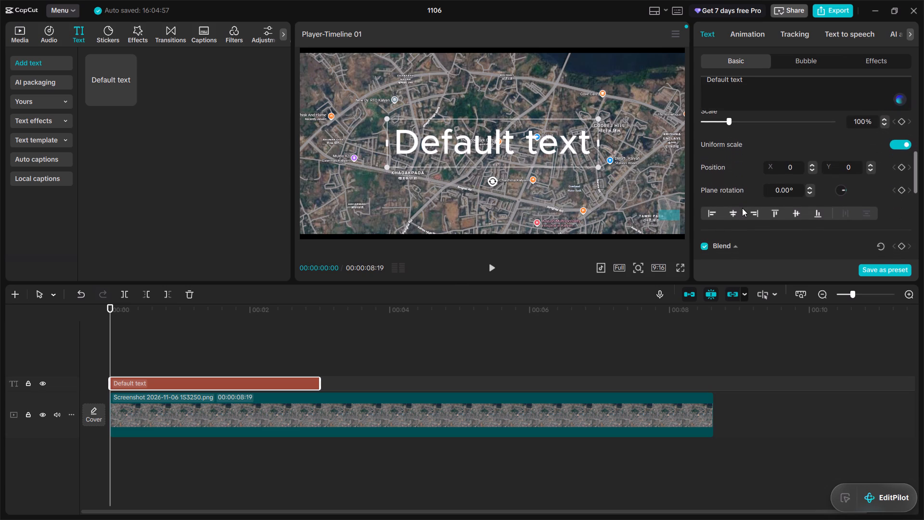
scroll(742, 208, down, 1)
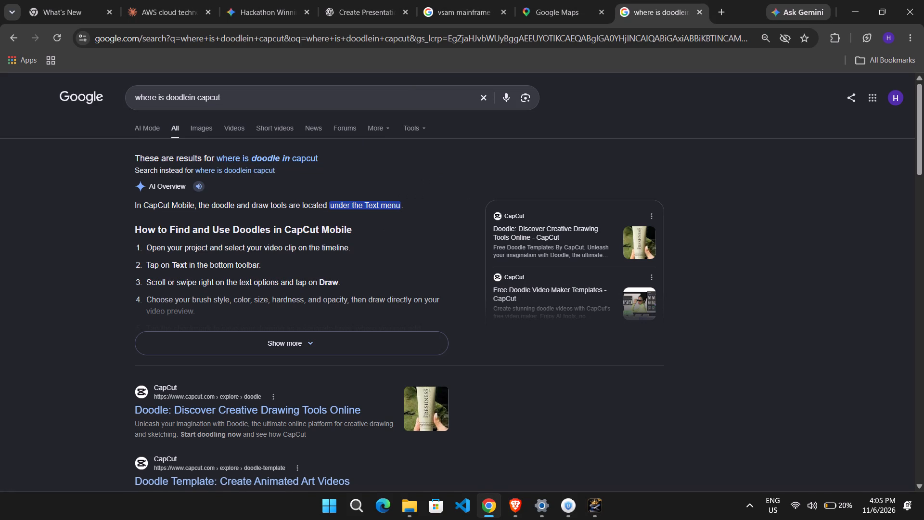
Refine the Google search to "where is doodlein capcut pc" and read the expanded AI overview for a way to add doodles.
click(225, 98)
key(space)
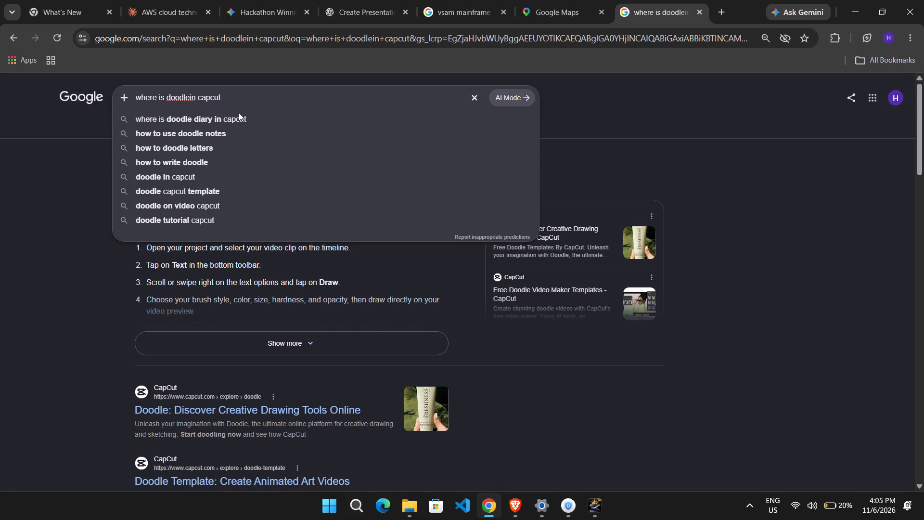
text(pc)
key(Return)
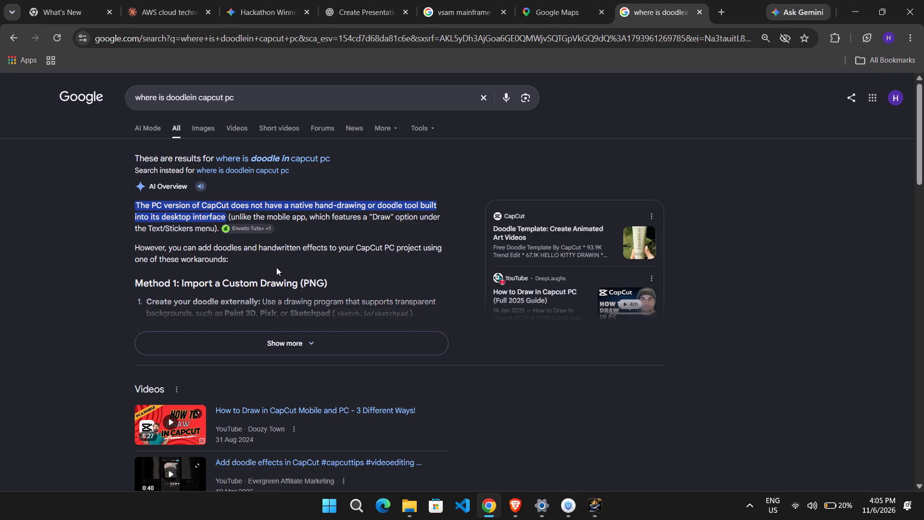
scroll(276, 267, down, 1)
click(285, 304)
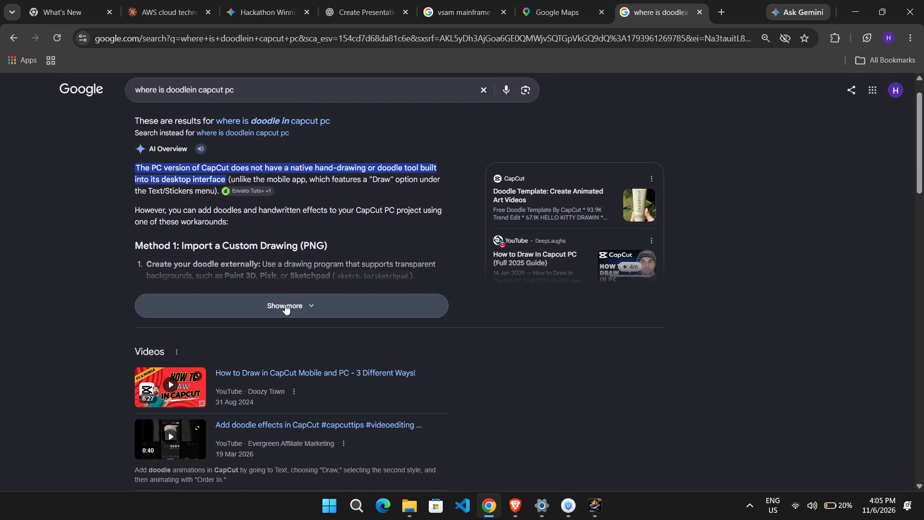
scroll(320, 308, up, 1)
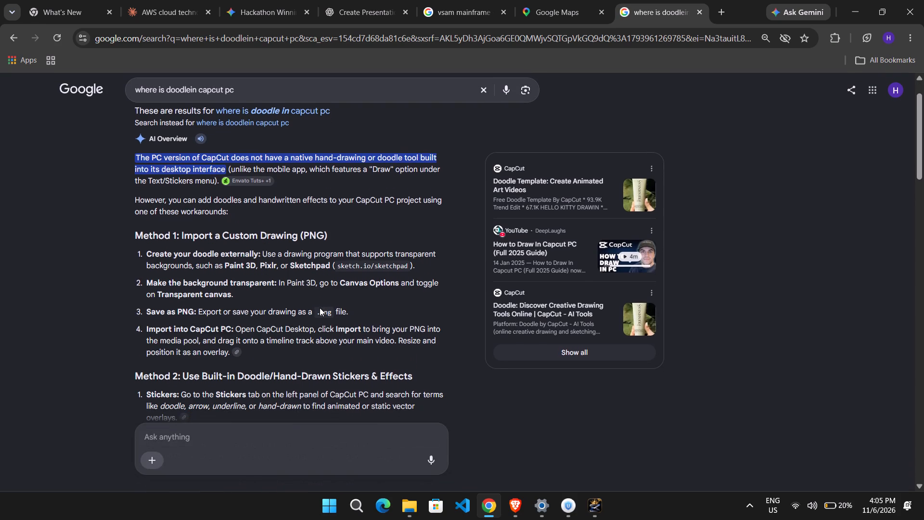
scroll(320, 308, up, 1)
Search Google for "canva" in a new browser tab and open the Canva account login result.
click(720, 9)
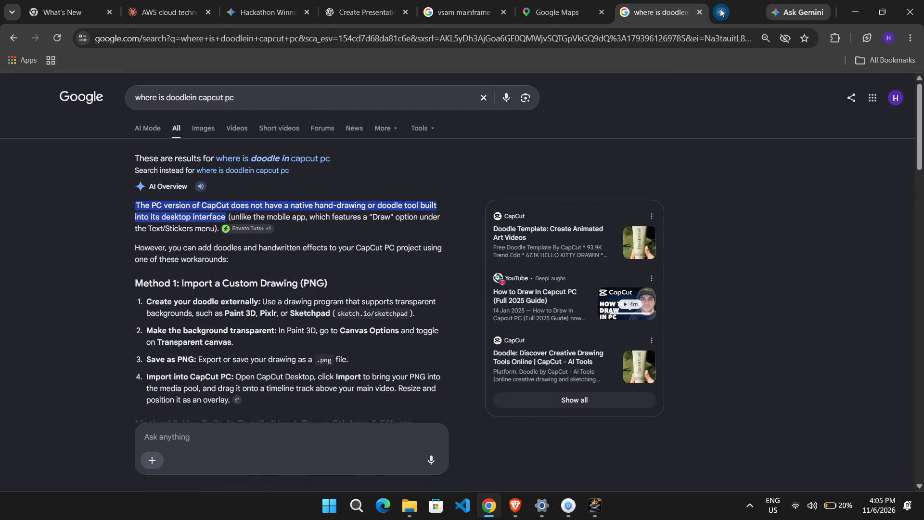
text(canva)
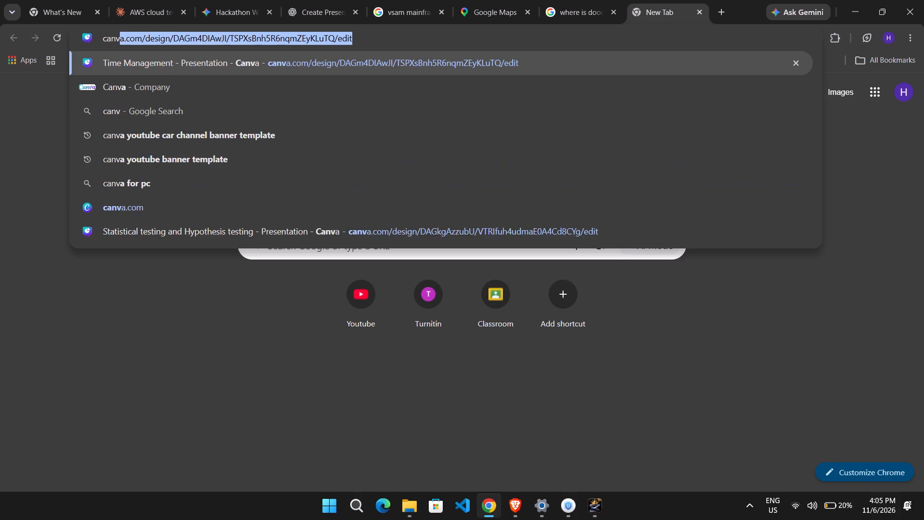
key(space)
key(Return)
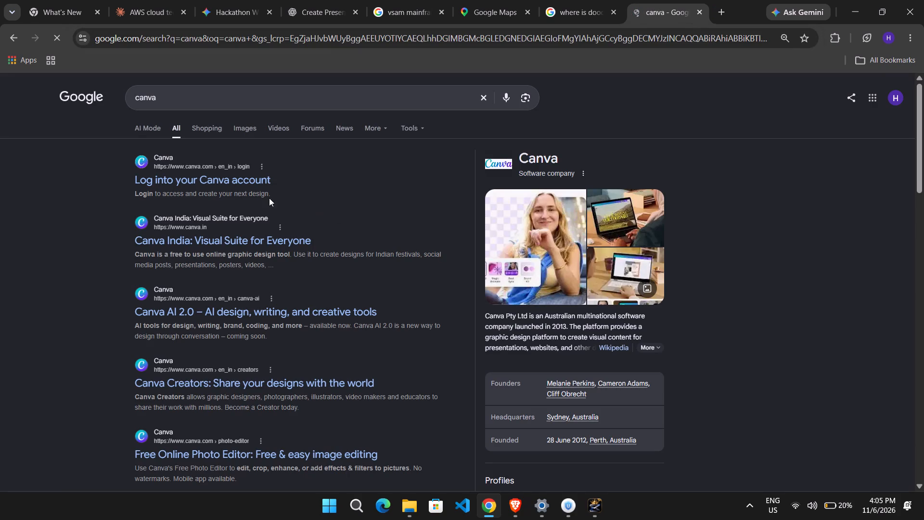
click(238, 180)
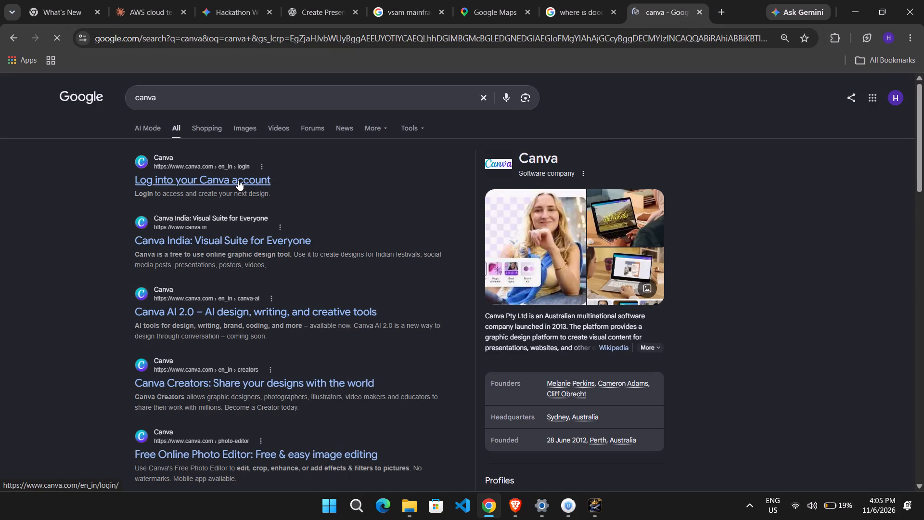
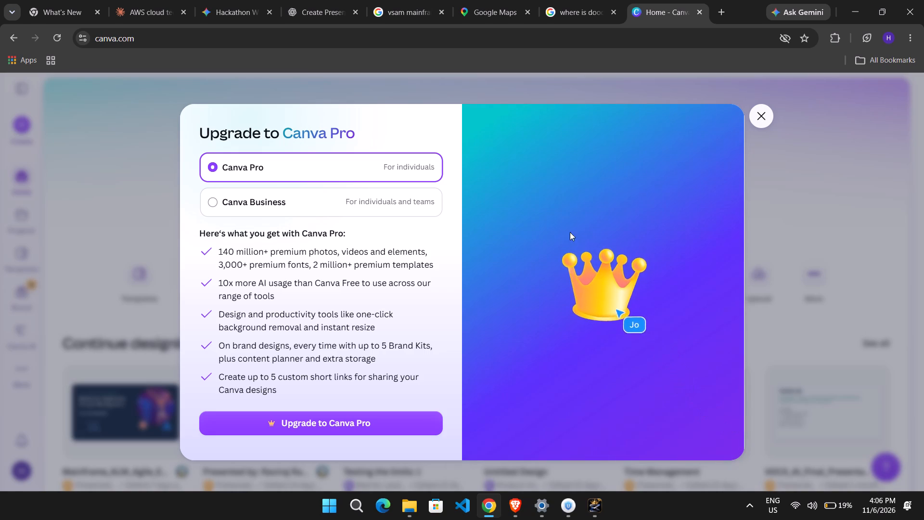
Check the payment page for the Canva Pro upgrade, go back without paying and dismiss the upgrade offer.
click(312, 421)
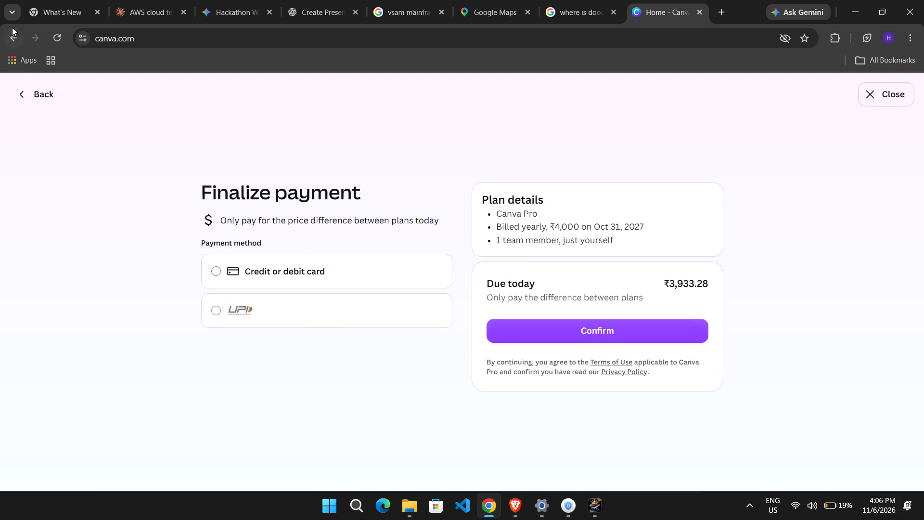
click(21, 89)
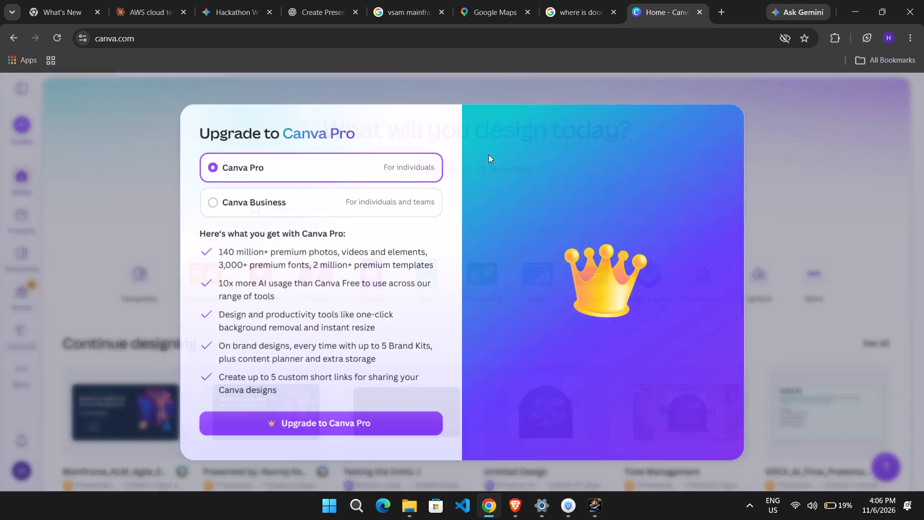
click(763, 111)
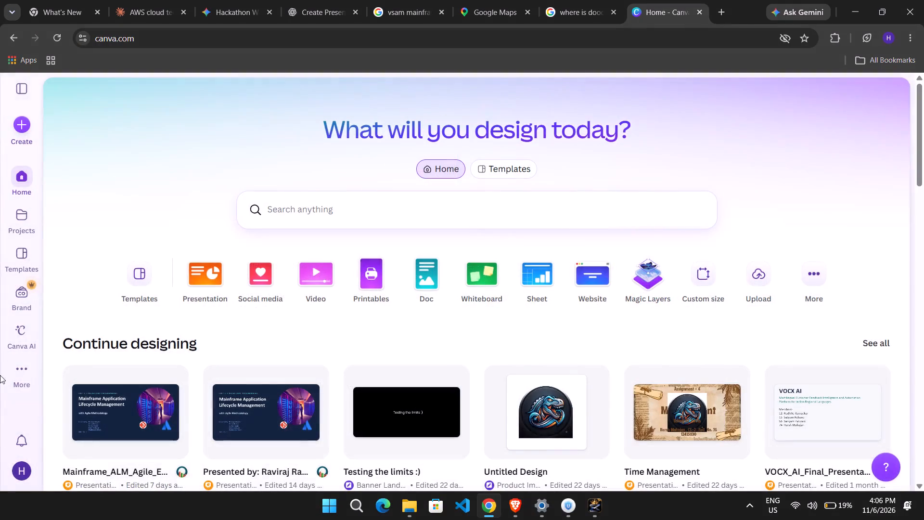
Log out of the current Canva account.
click(15, 470)
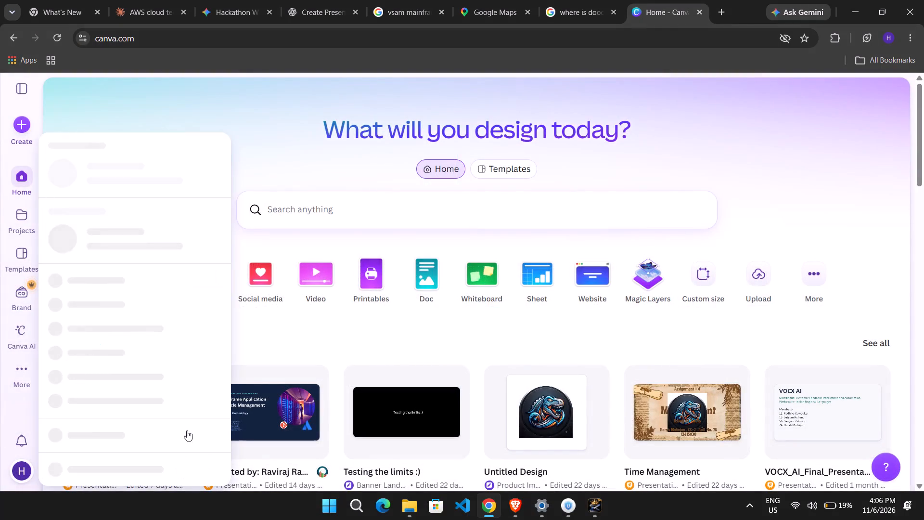
click(97, 466)
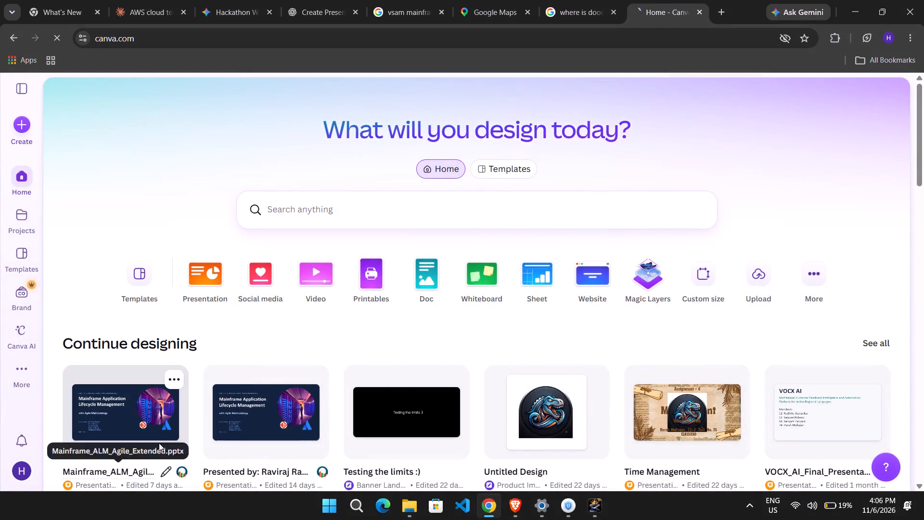